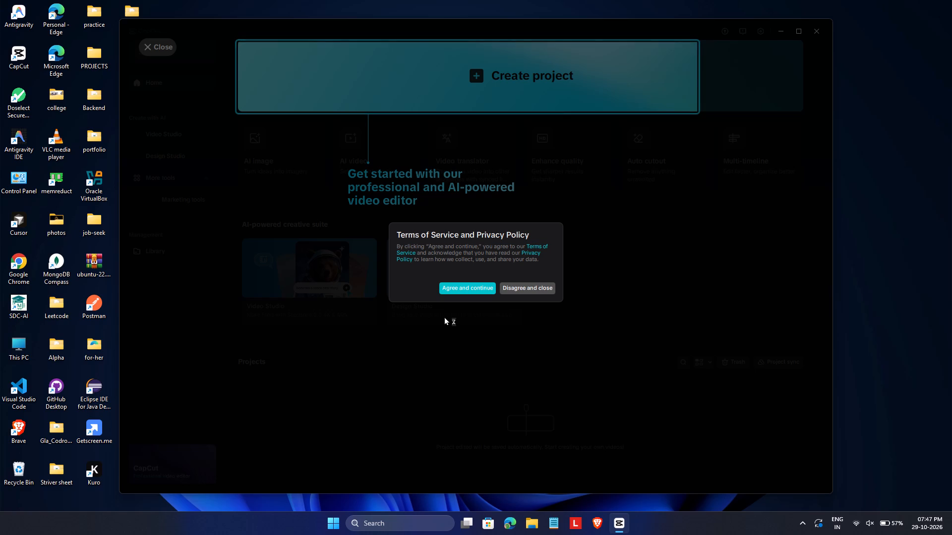
Accept the Terms of Service and Privacy Policy and create a new video project.
click(455, 285)
click(380, 89)
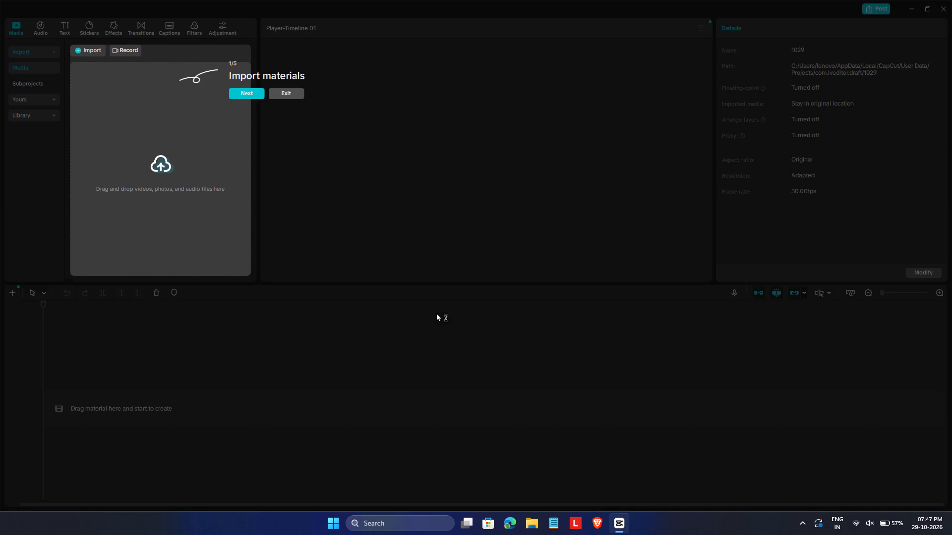
Advance the walkthrough past the import and timeline stages, placing the sample video on the timeline.
click(239, 93)
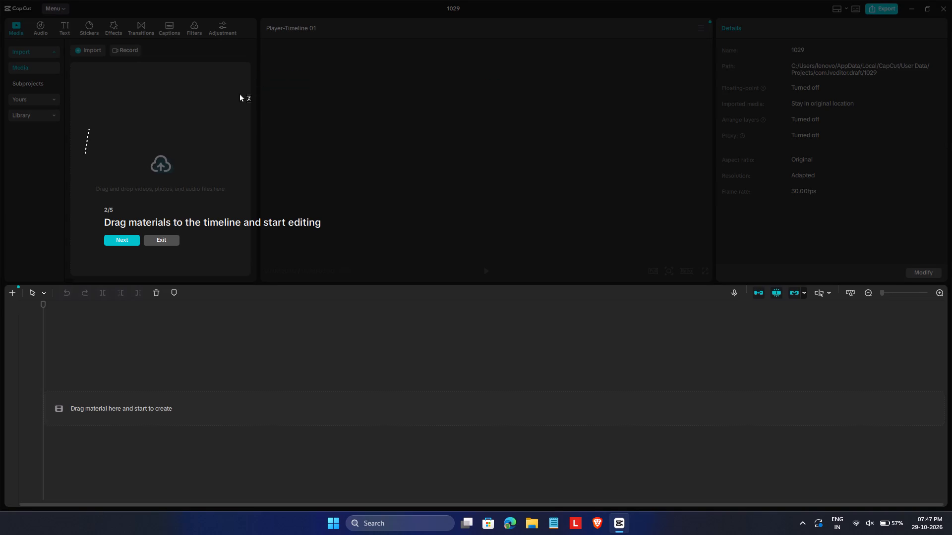
click(125, 238)
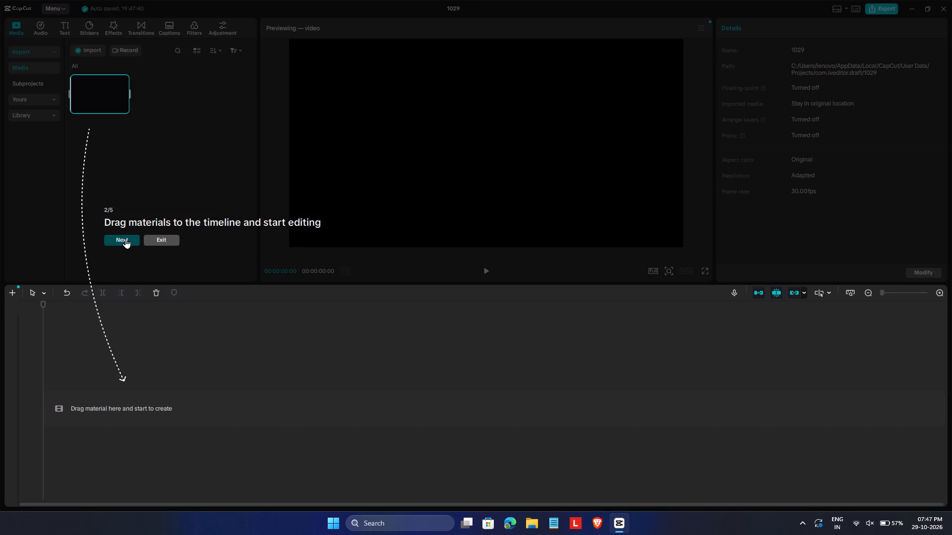
click(125, 238)
click(477, 148)
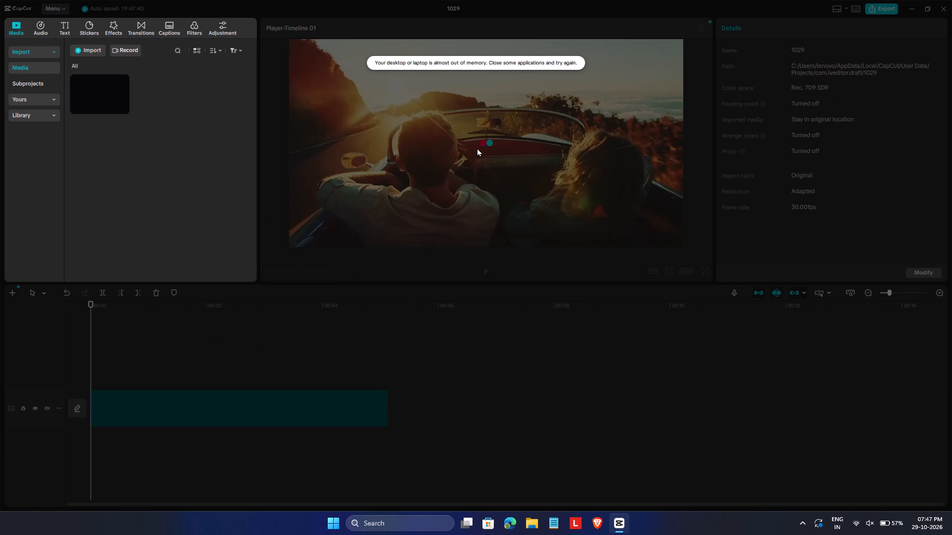
triple_click(477, 148)
triple_click(477, 148)
double_click(477, 148)
click(5, 28)
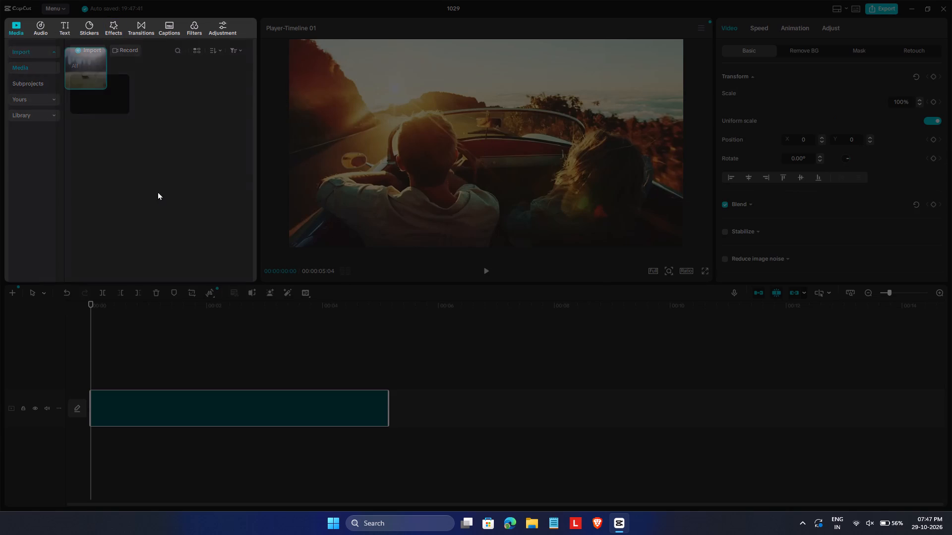
click(84, 287)
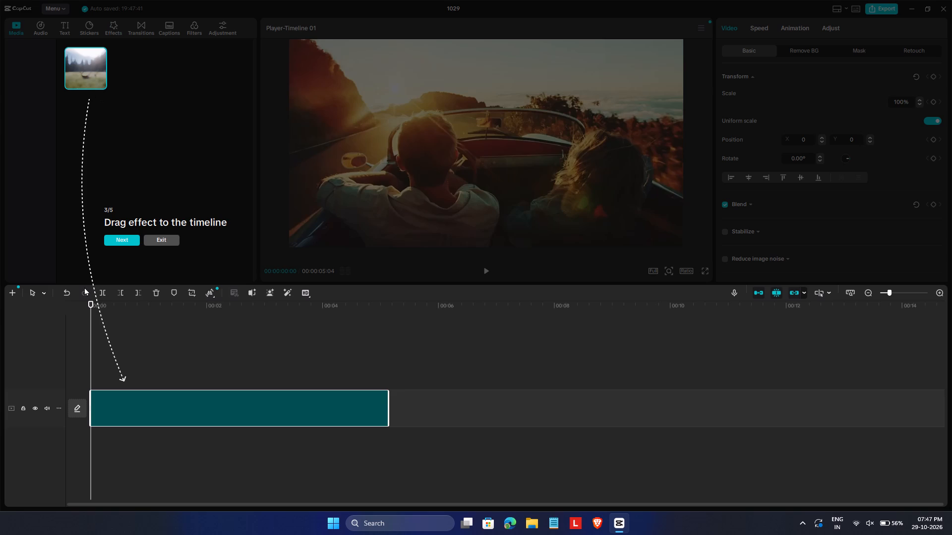
Dismiss the shapes tip and advance past the walkthrough's effect stage, adding the example effect to the timeline.
click(89, 79)
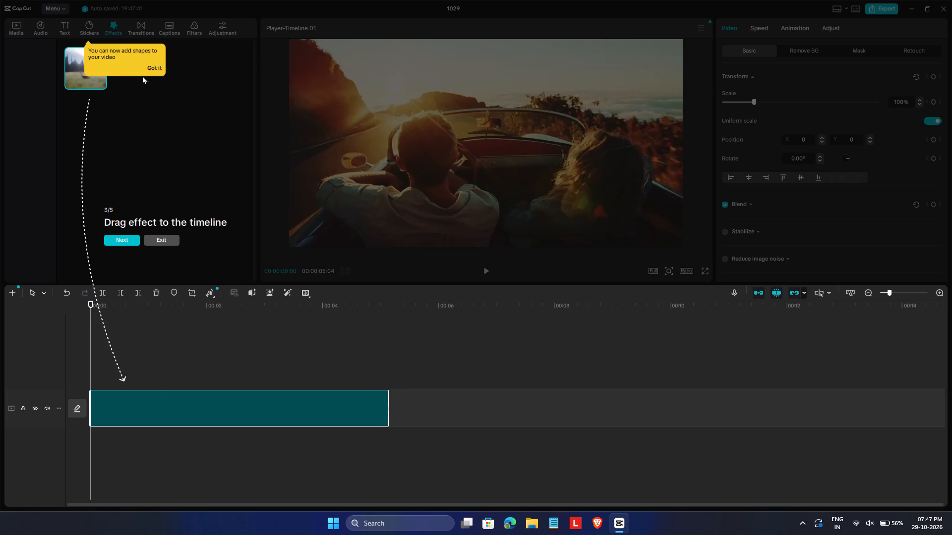
click(154, 69)
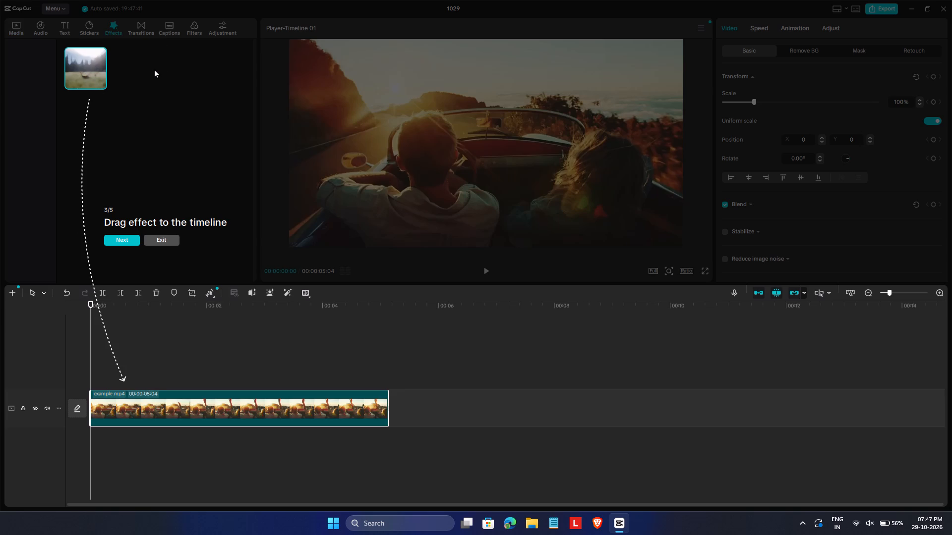
click(76, 67)
click(113, 238)
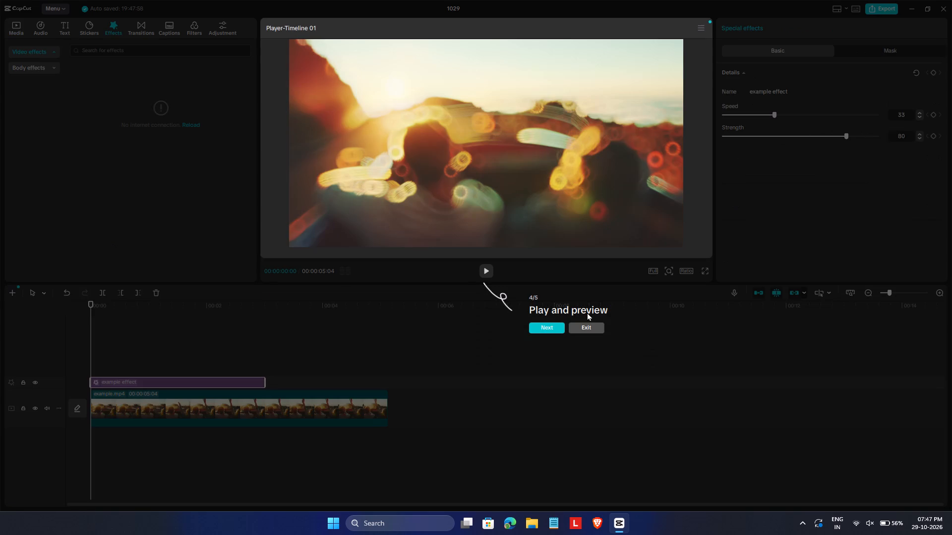
Finish the walkthrough's preview and export stages and dismiss the closing help tip.
click(543, 326)
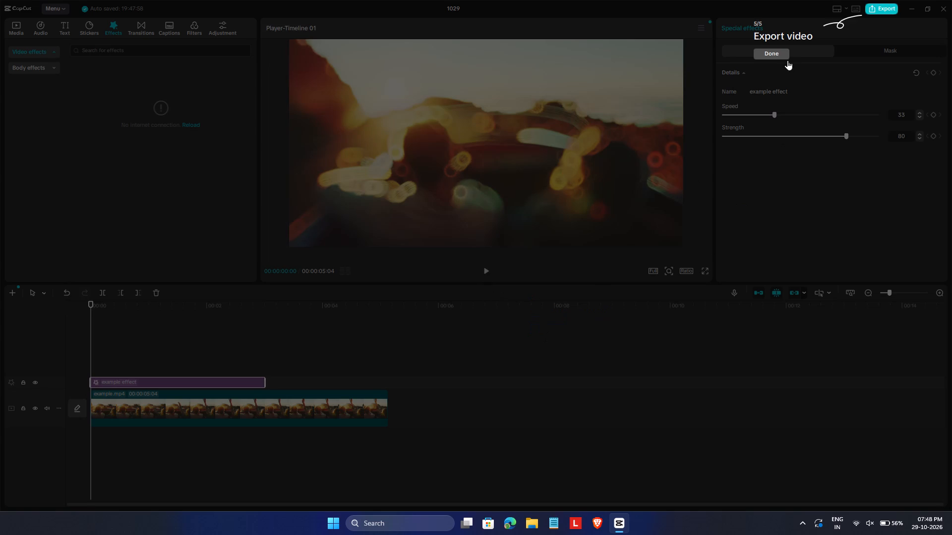
click(780, 50)
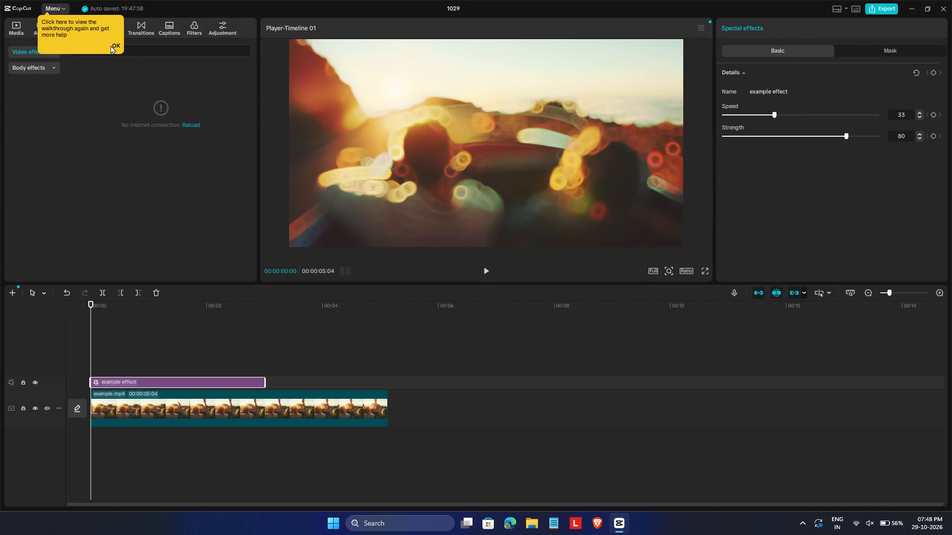
click(111, 45)
click(117, 43)
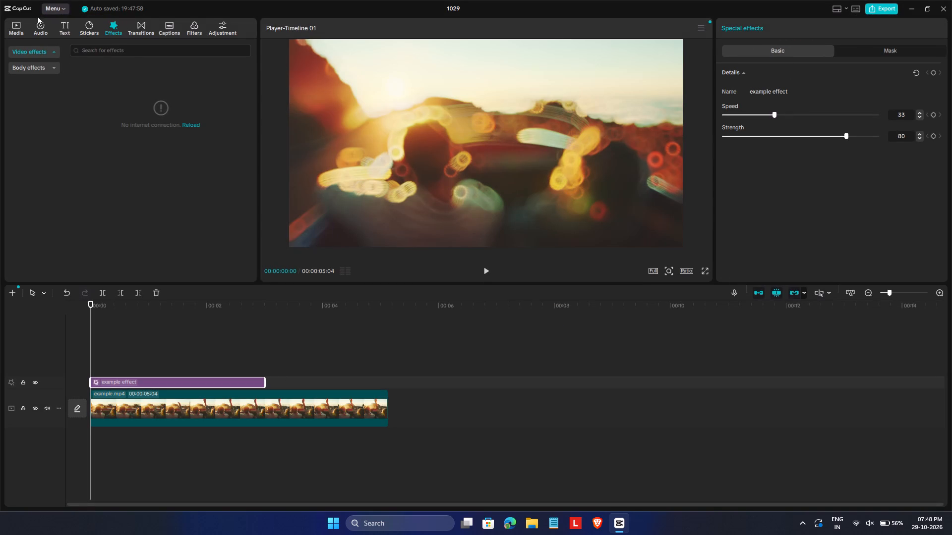
click(17, 29)
click(26, 53)
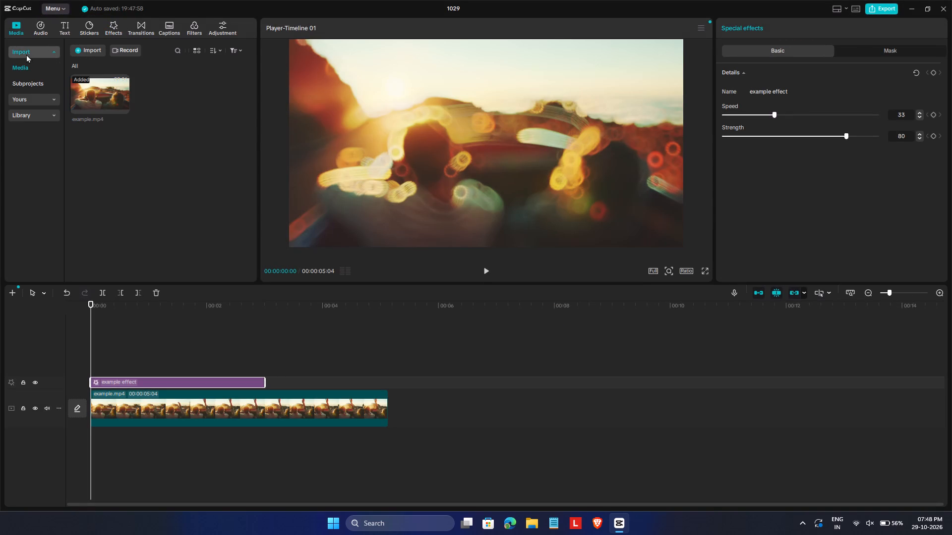
click(37, 51)
click(95, 48)
click(112, 70)
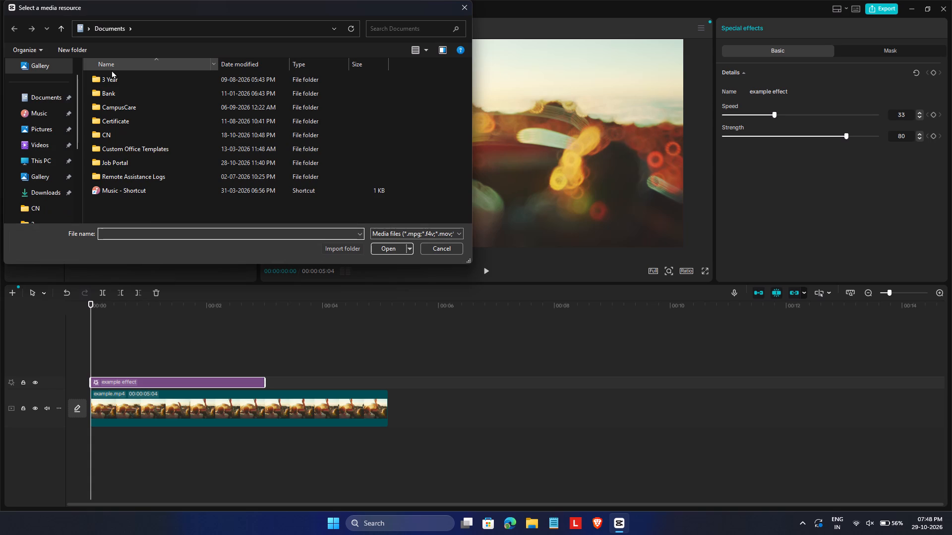
click(50, 137)
double_click(172, 93)
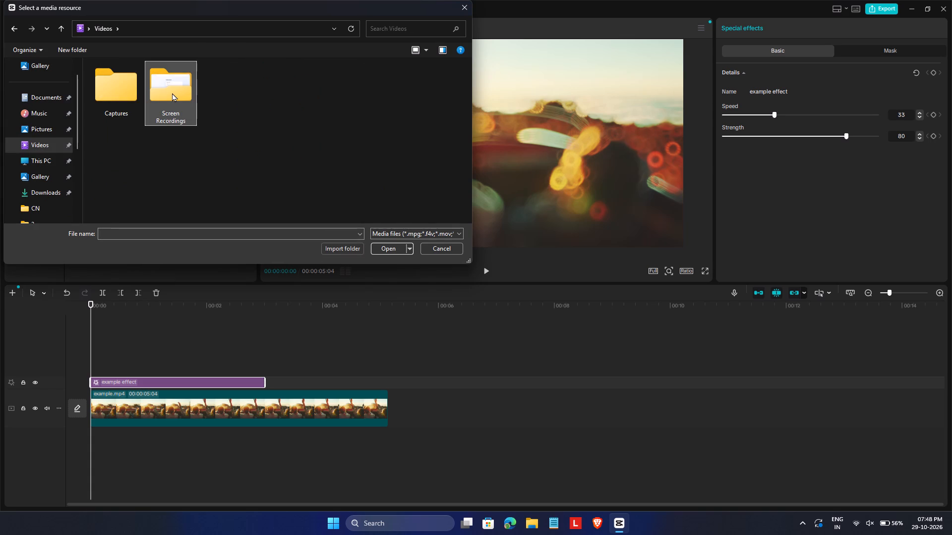
triple_click(172, 93)
click(128, 98)
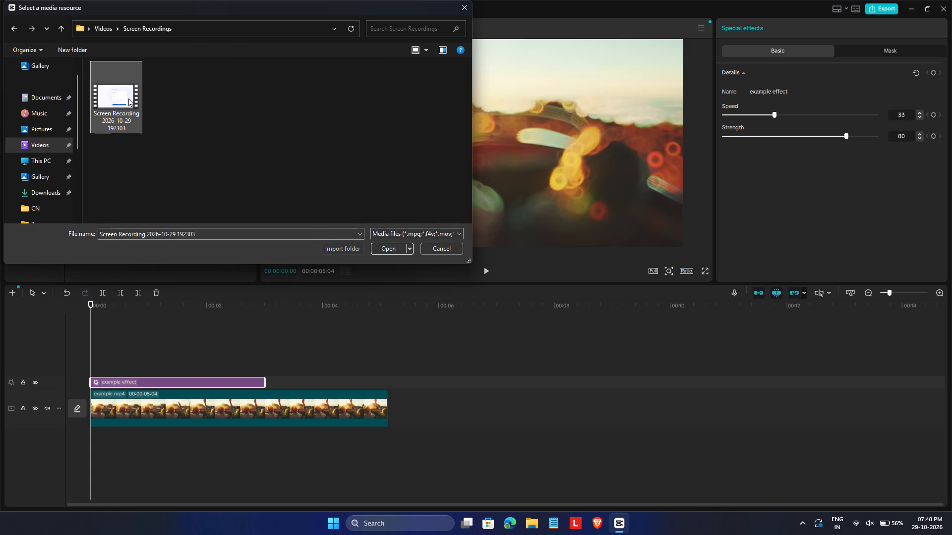
click(398, 248)
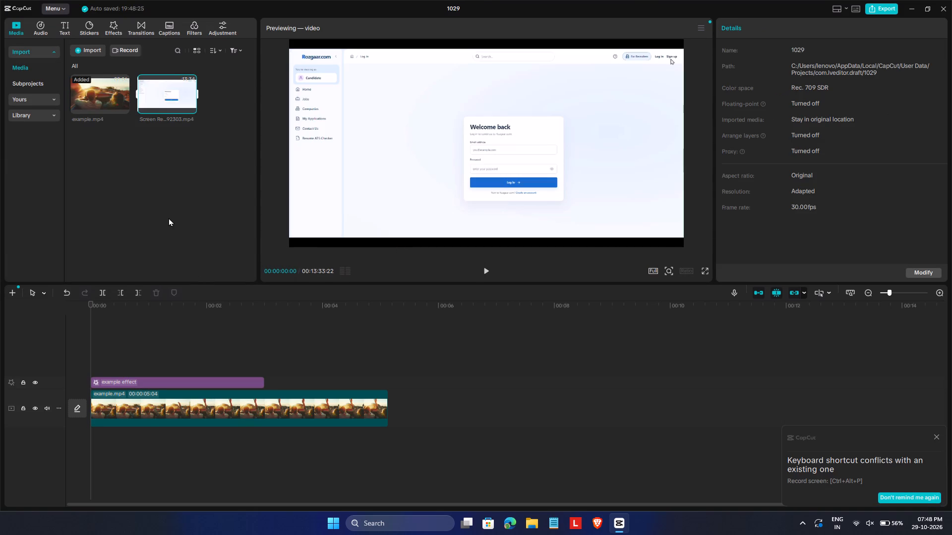
Delete the example.mp4 clip from the timeline.
click(244, 396)
key(backslash)
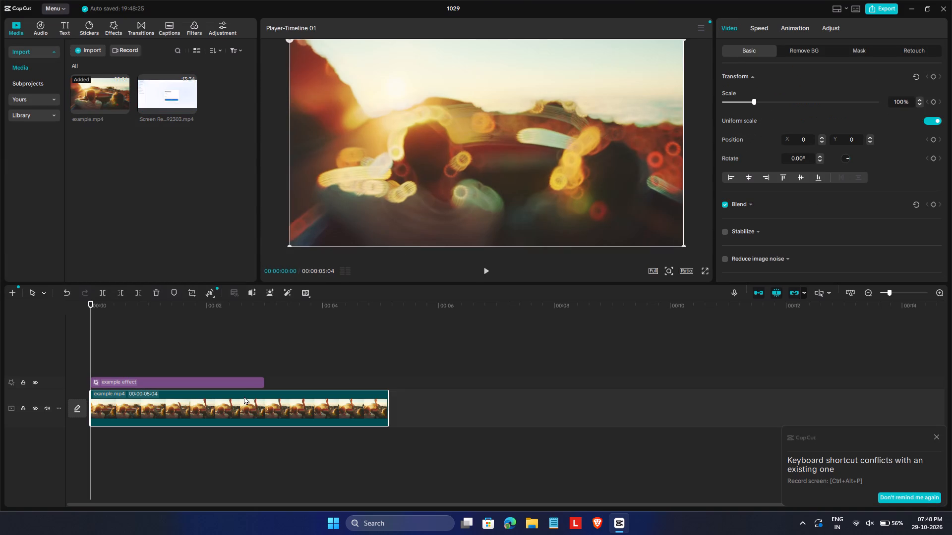
key(BackSpace)
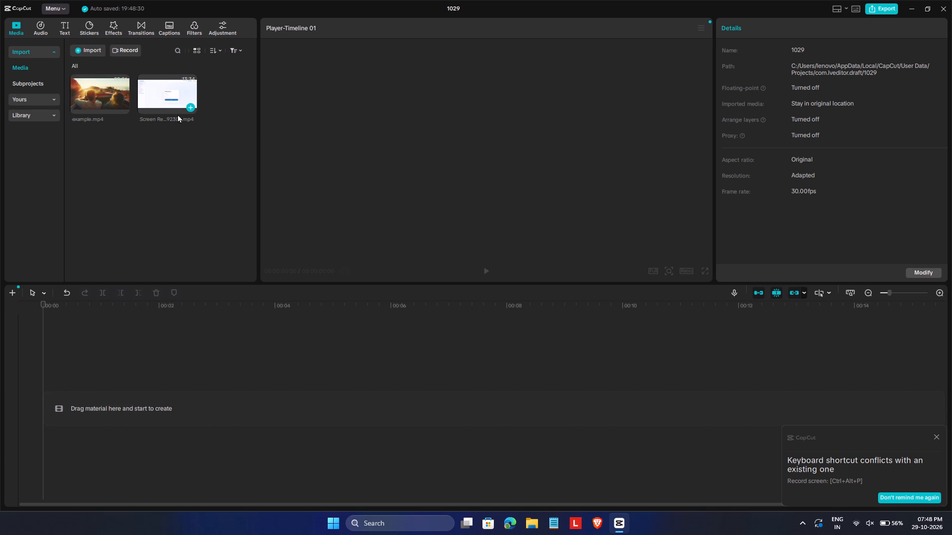
Place the imported screen recording at the start of the empty timeline and dismiss the shortcut conflict notice.
drag(169, 100, 180, 289)
drag(180, 289, 123, 406)
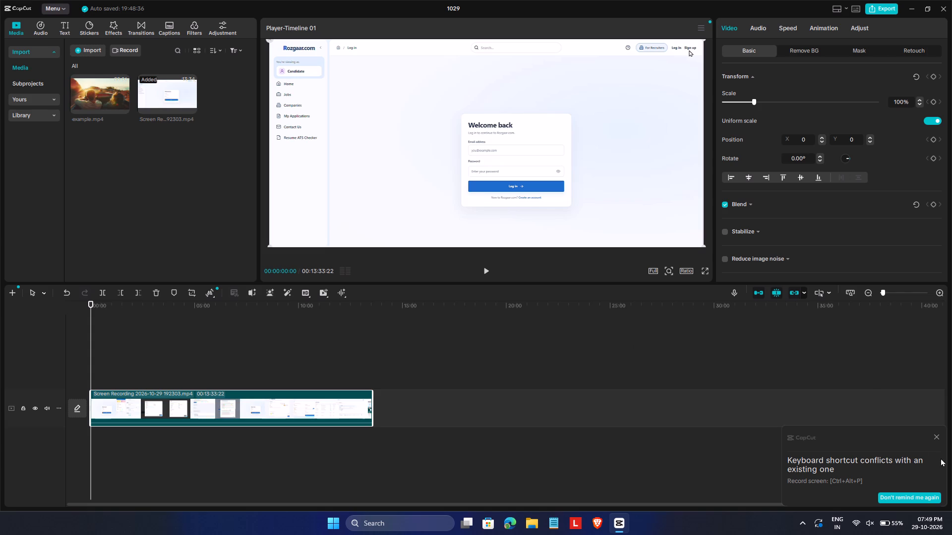
click(939, 435)
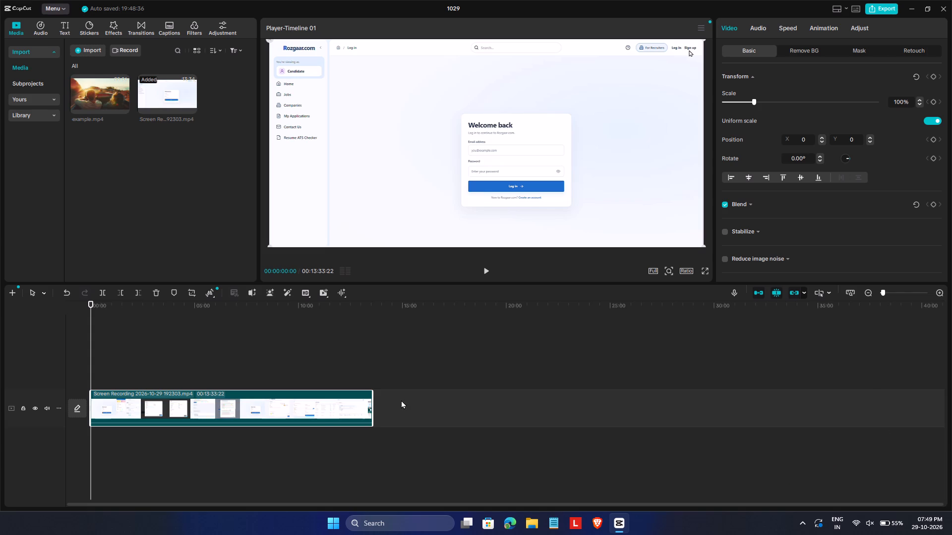
Review the screen recording from its start through the account creation, resume checker, Achievements and Certificates sections, up to about 00:03:01.
ctrl+scroll(324, 414, up, 5)
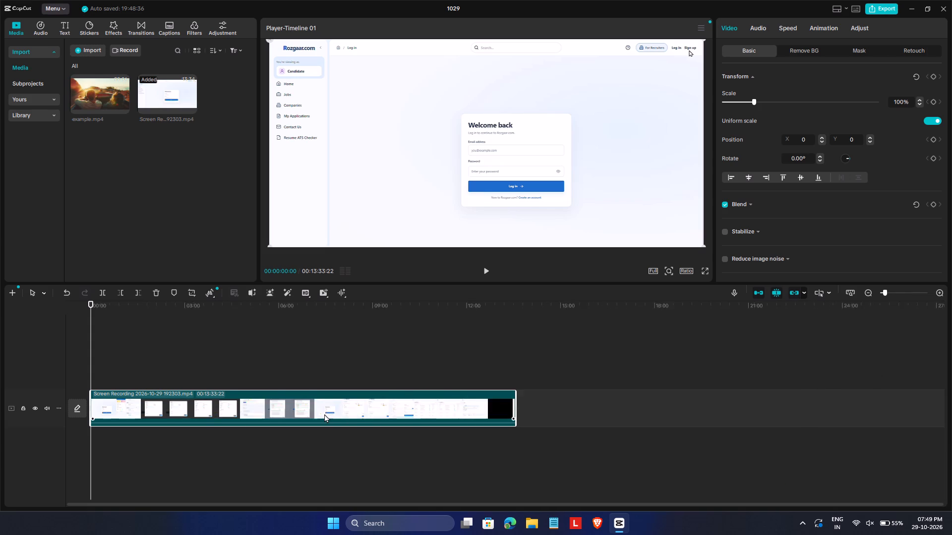
ctrl+scroll(324, 414, up, 8)
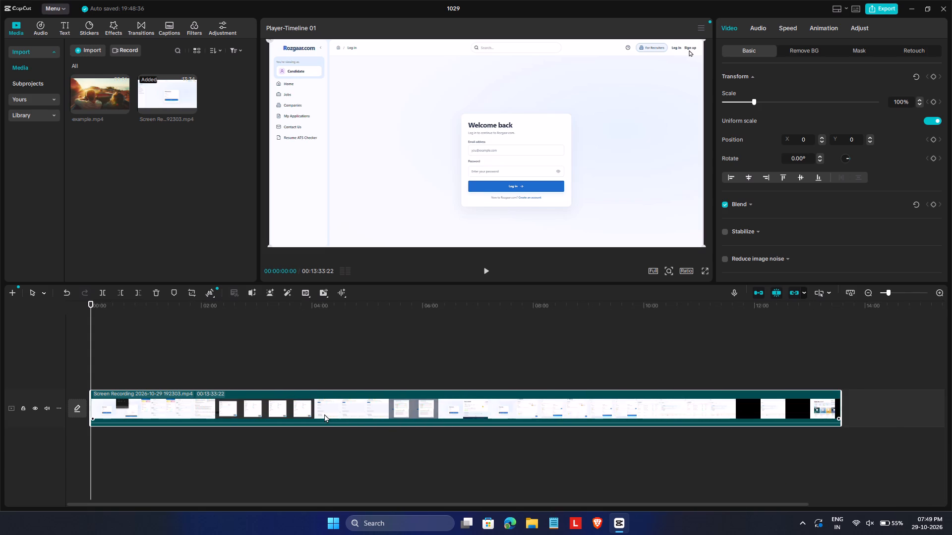
ctrl+scroll(324, 414, up, 3)
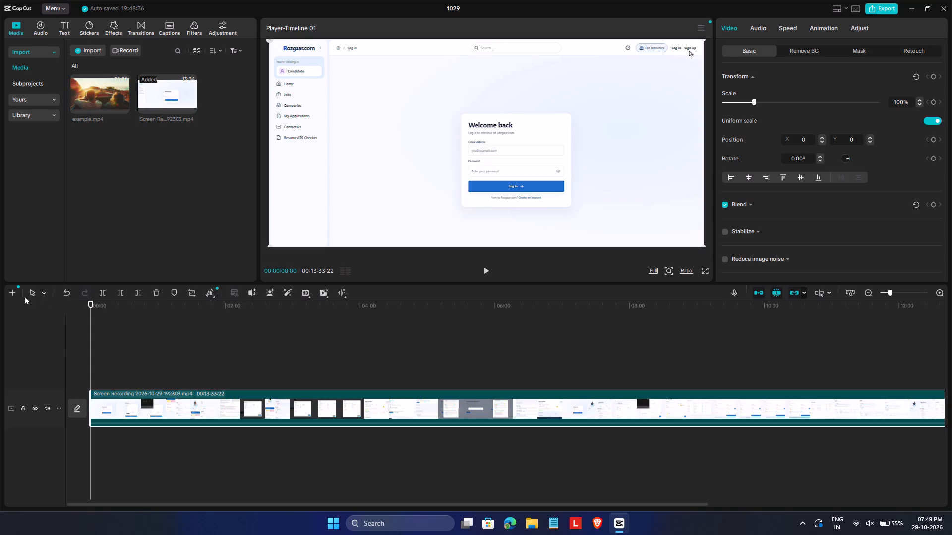
click(486, 267)
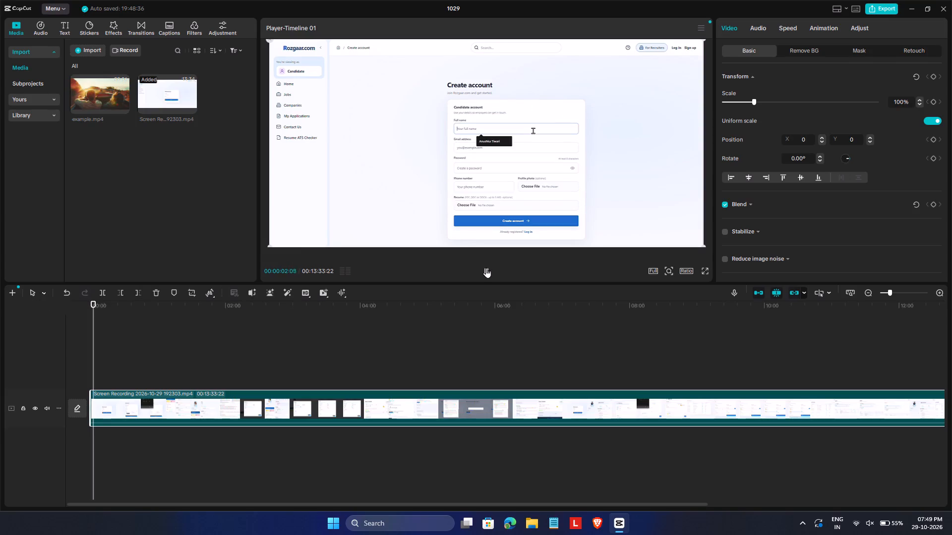
drag(96, 353, 131, 358)
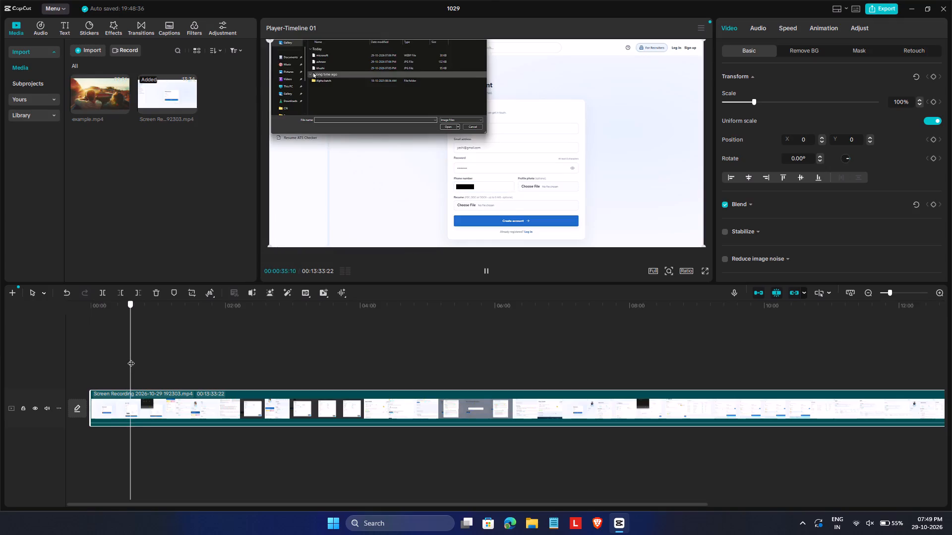
drag(131, 358, 156, 362)
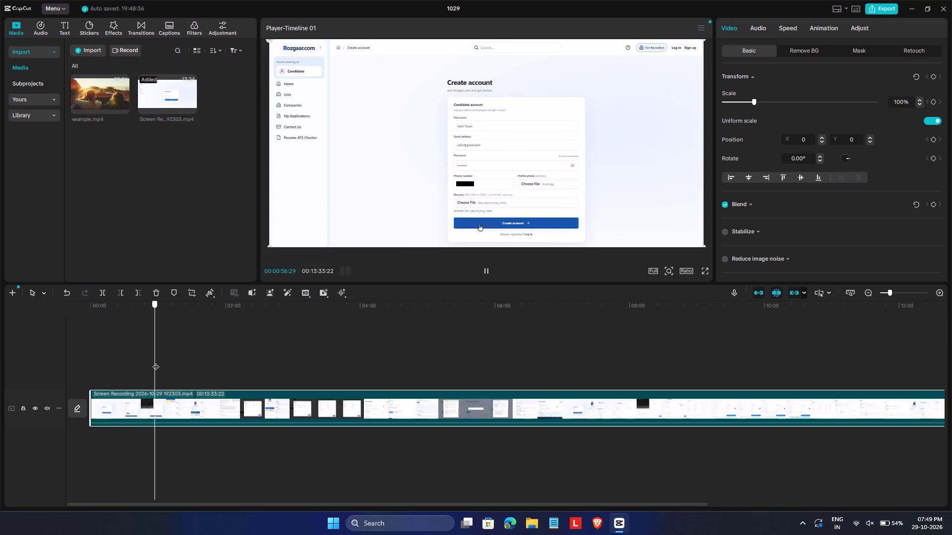
drag(156, 362, 190, 363)
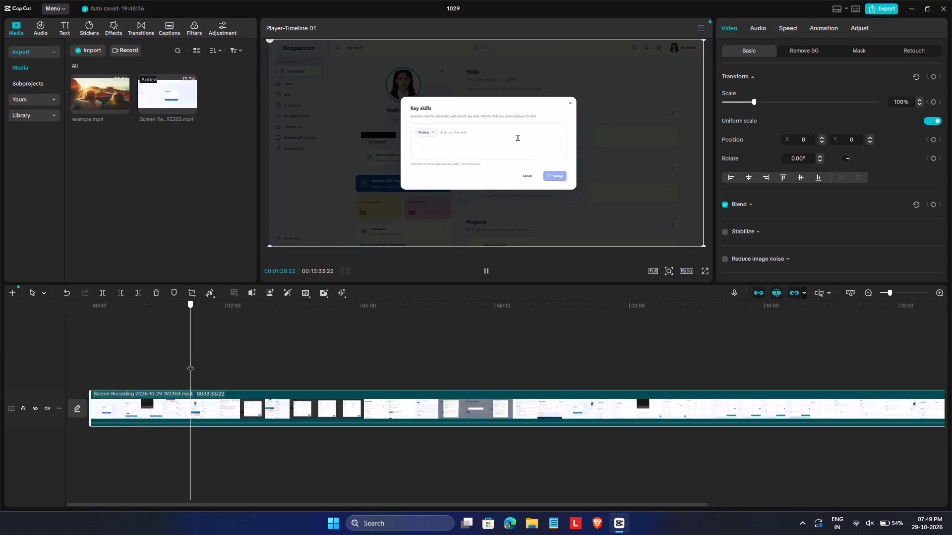
drag(190, 363, 205, 367)
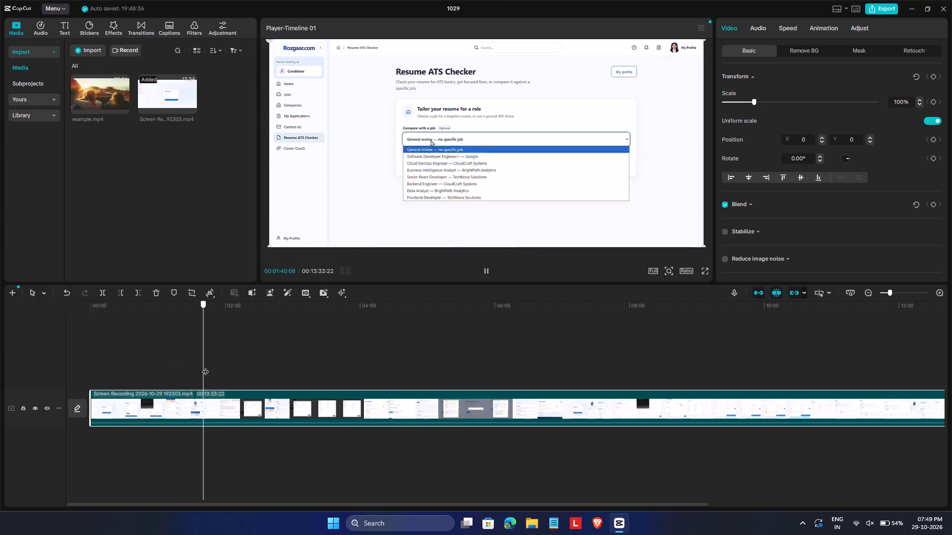
drag(205, 367, 220, 369)
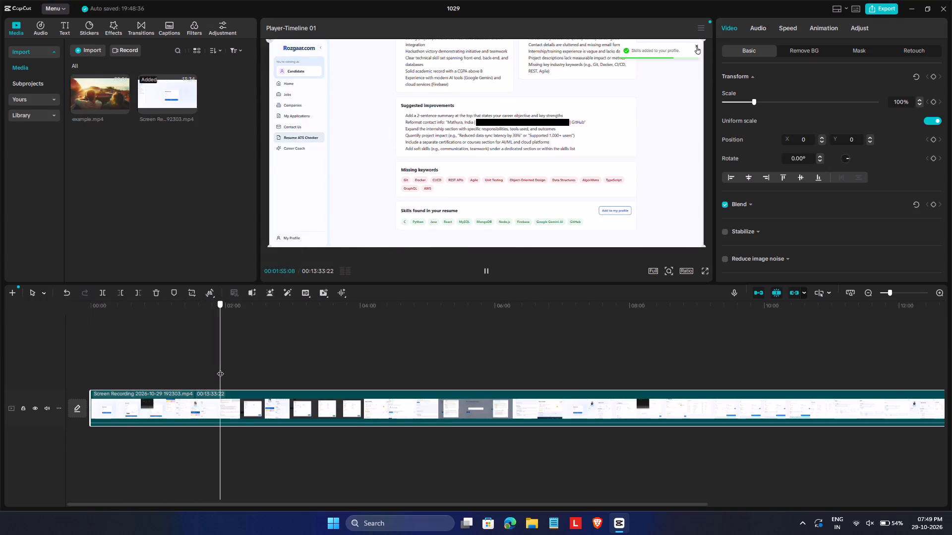
drag(220, 369, 238, 369)
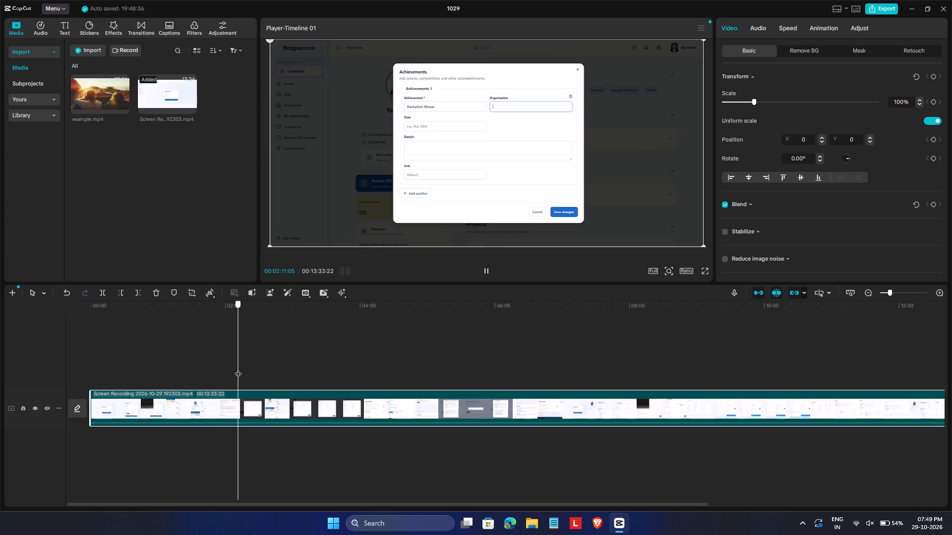
drag(238, 369, 253, 369)
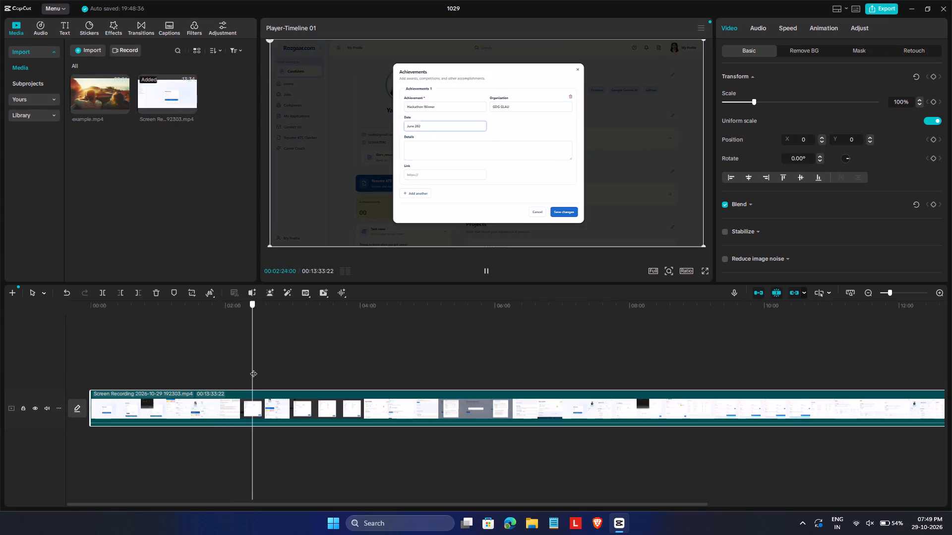
drag(253, 369, 266, 369)
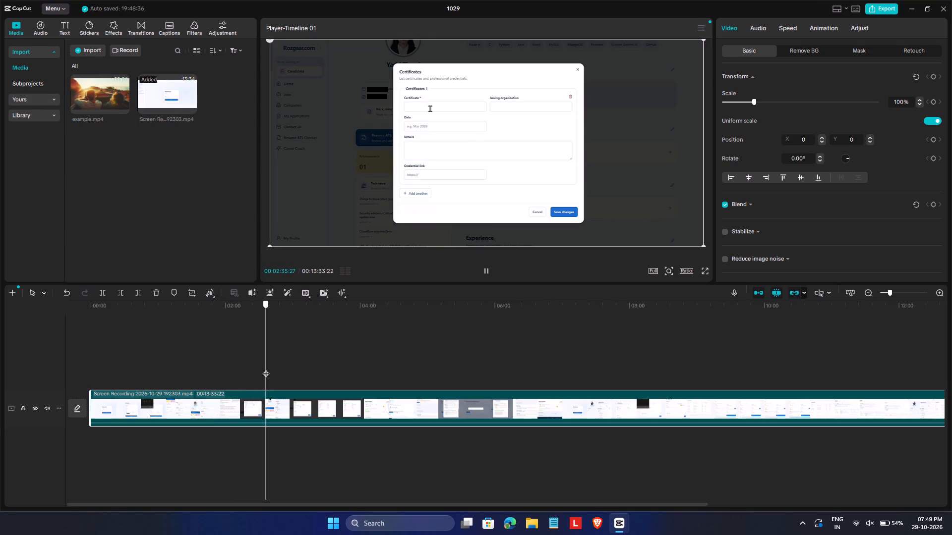
drag(266, 369, 283, 369)
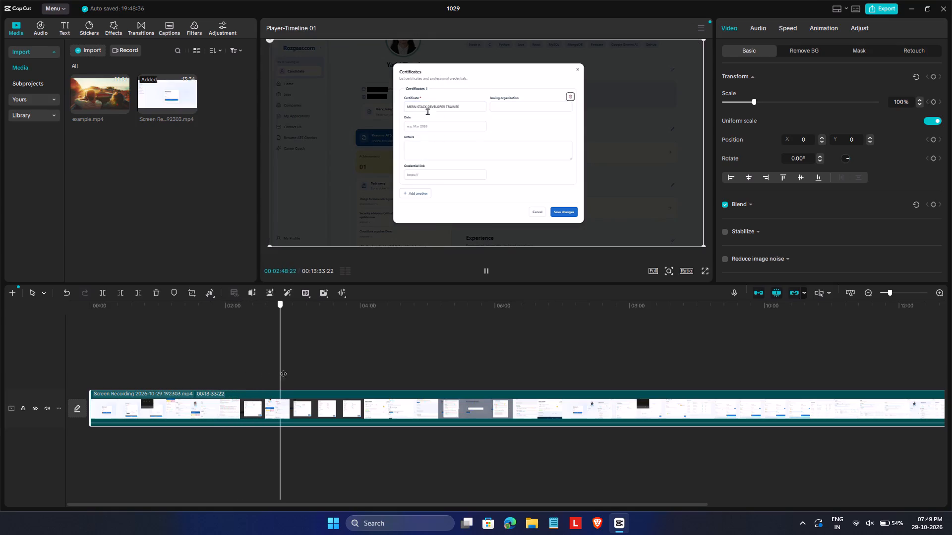
drag(283, 369, 292, 368)
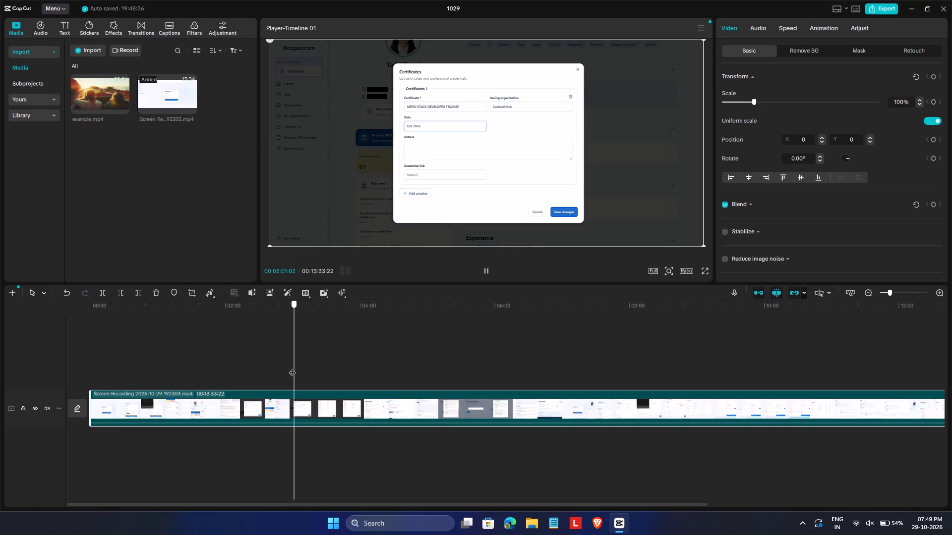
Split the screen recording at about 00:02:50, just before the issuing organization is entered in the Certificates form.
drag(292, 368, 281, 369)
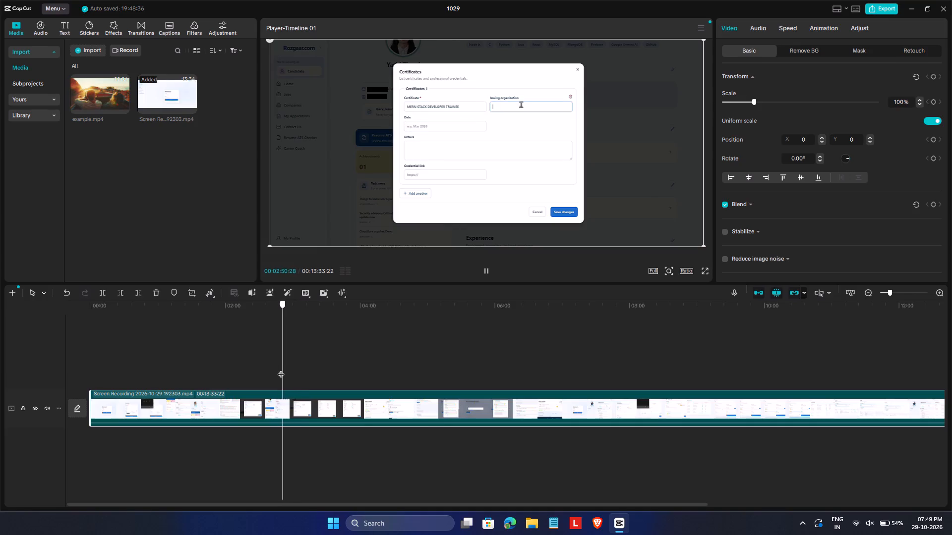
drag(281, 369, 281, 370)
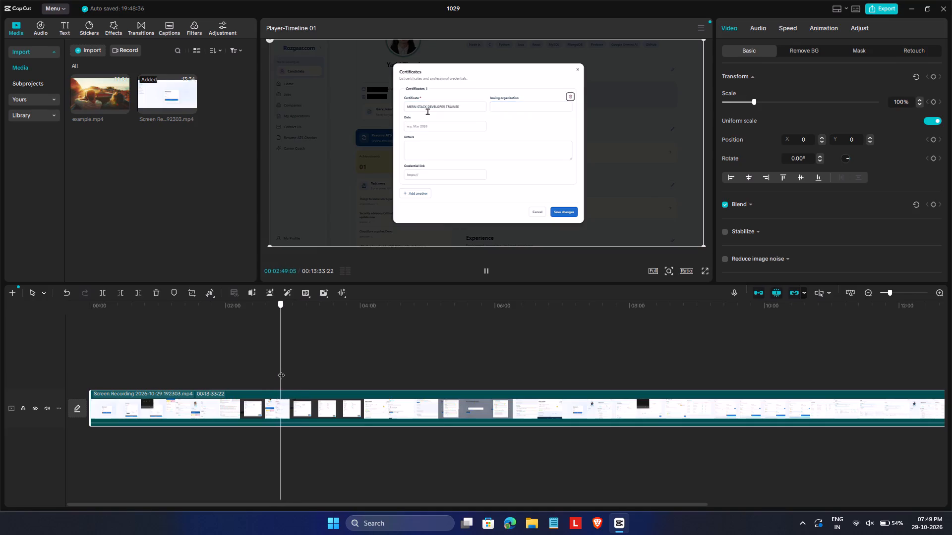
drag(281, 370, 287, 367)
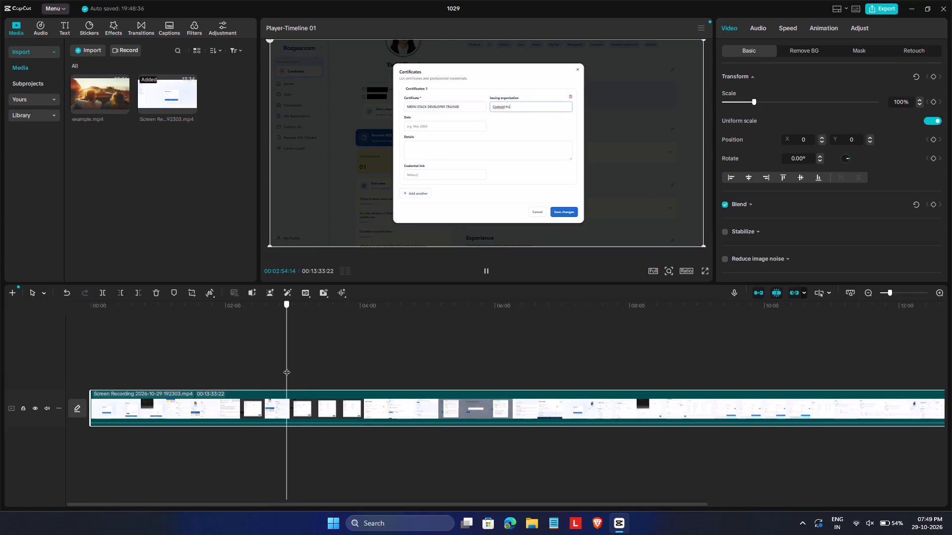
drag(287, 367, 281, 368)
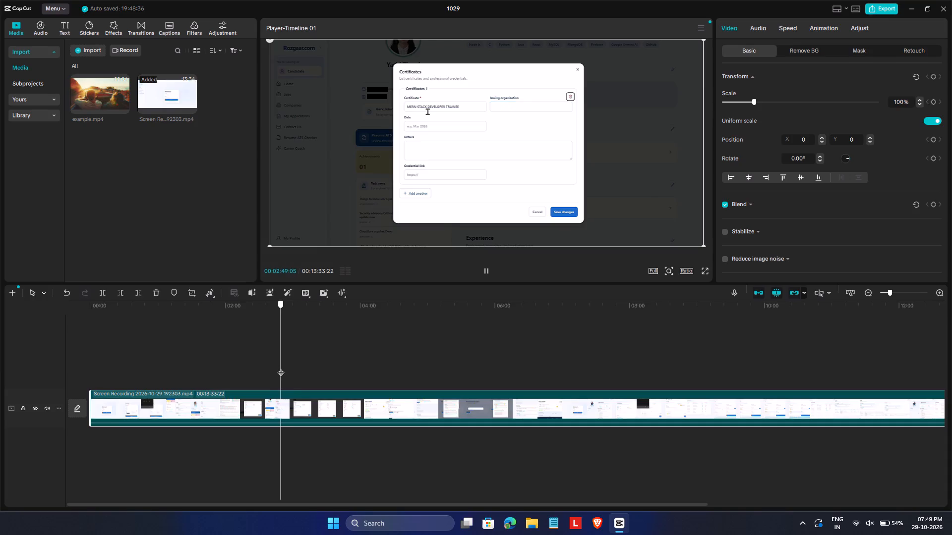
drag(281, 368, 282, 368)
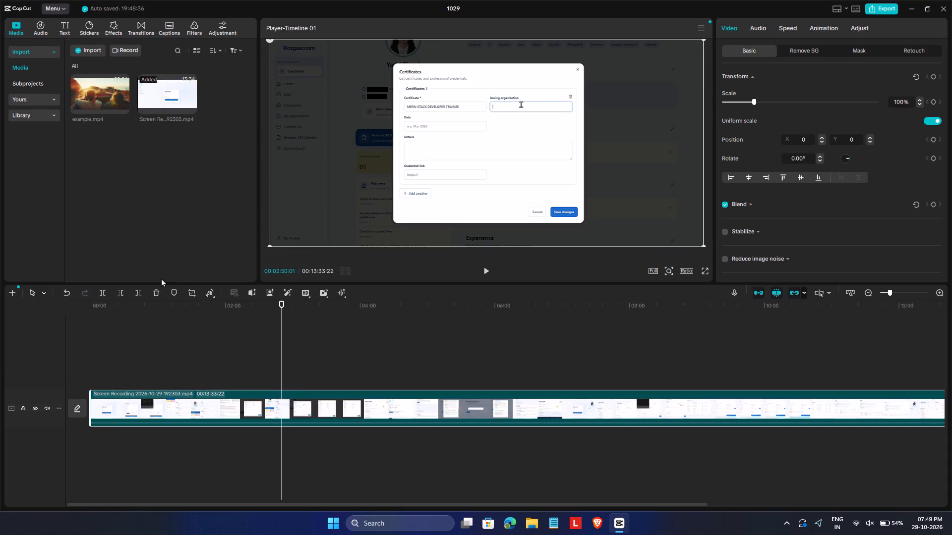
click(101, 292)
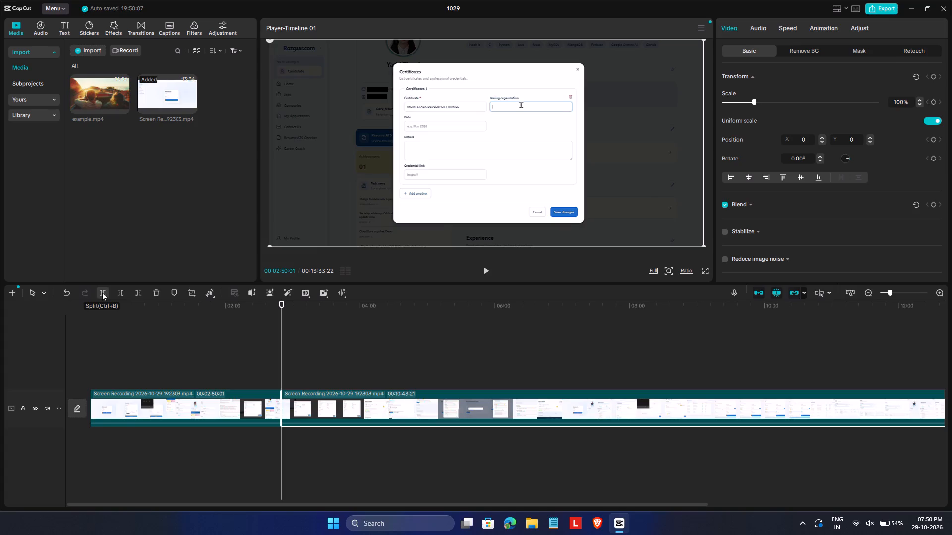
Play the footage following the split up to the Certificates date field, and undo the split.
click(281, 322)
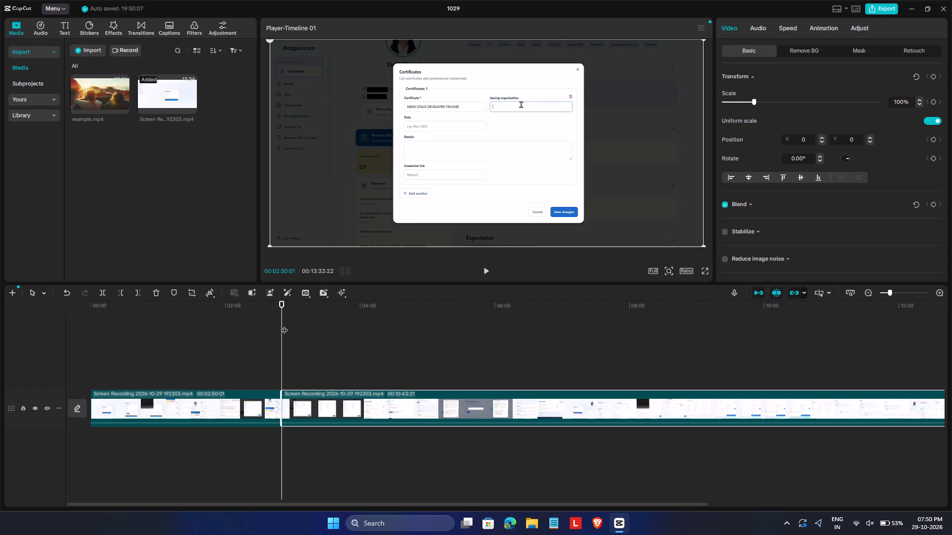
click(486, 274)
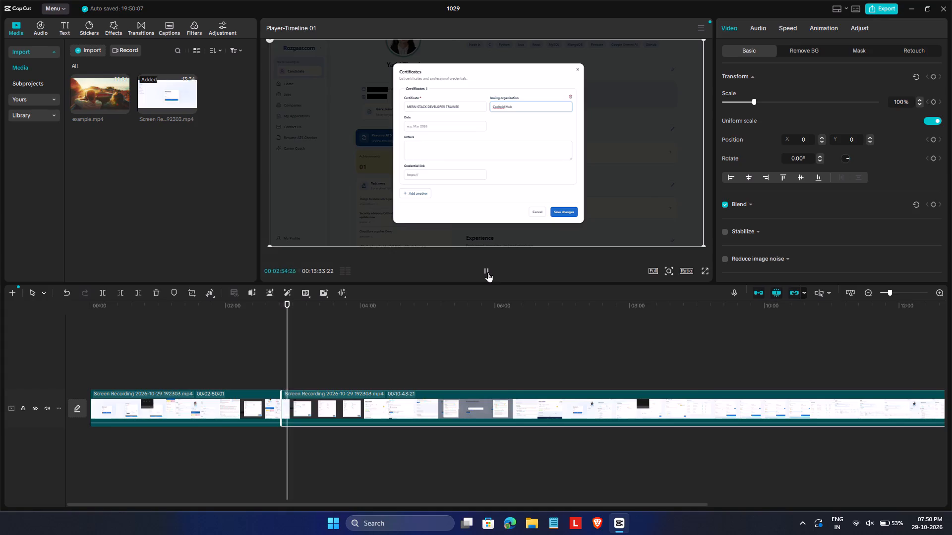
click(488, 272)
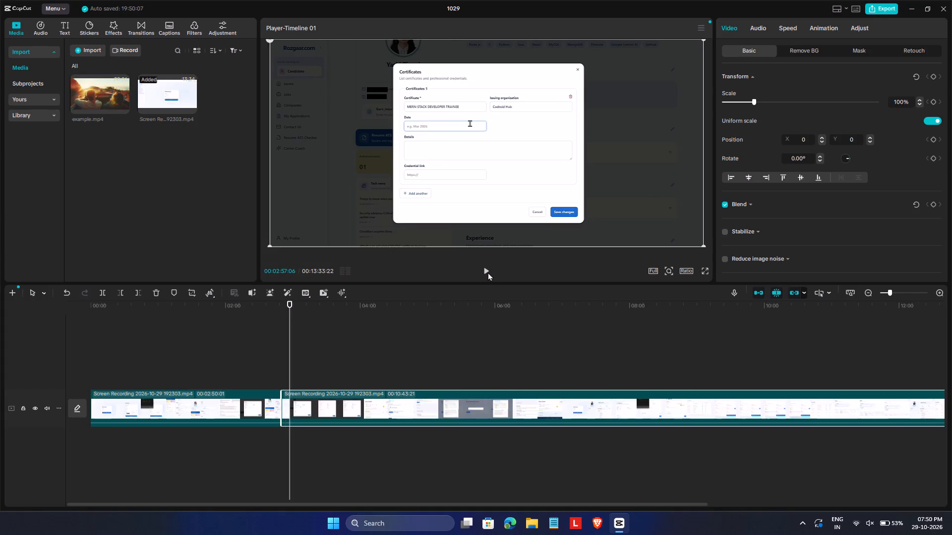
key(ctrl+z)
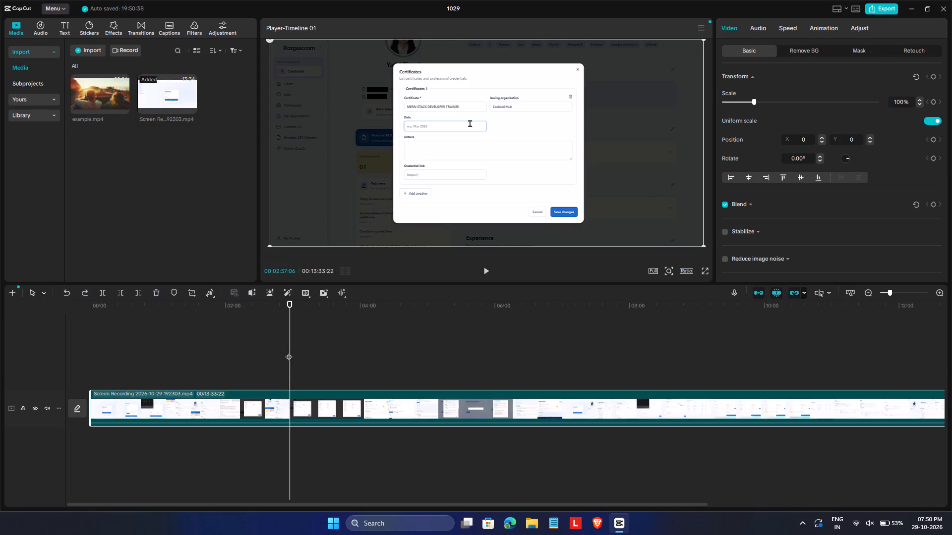
Split the screen recording at 00:03:16:16, where the degree is being entered in the Education form.
click(488, 272)
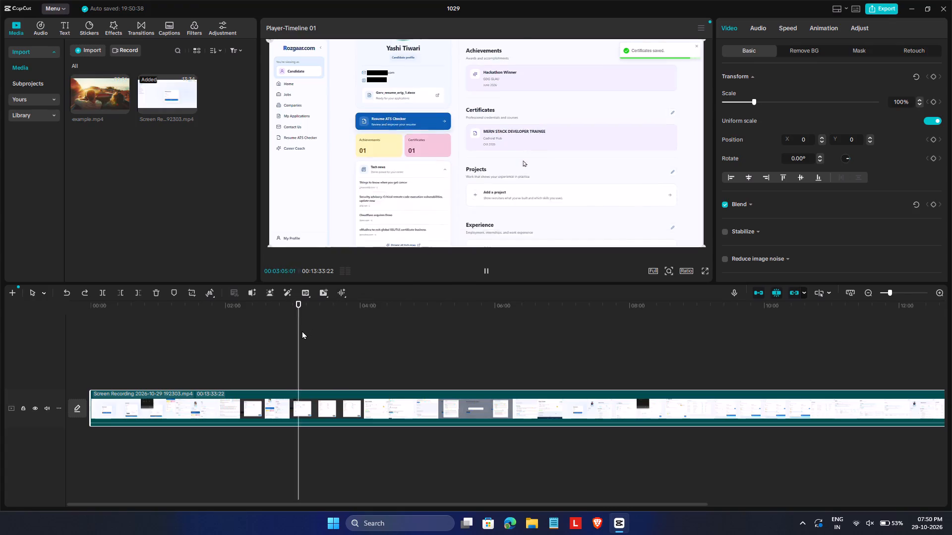
drag(300, 331, 311, 331)
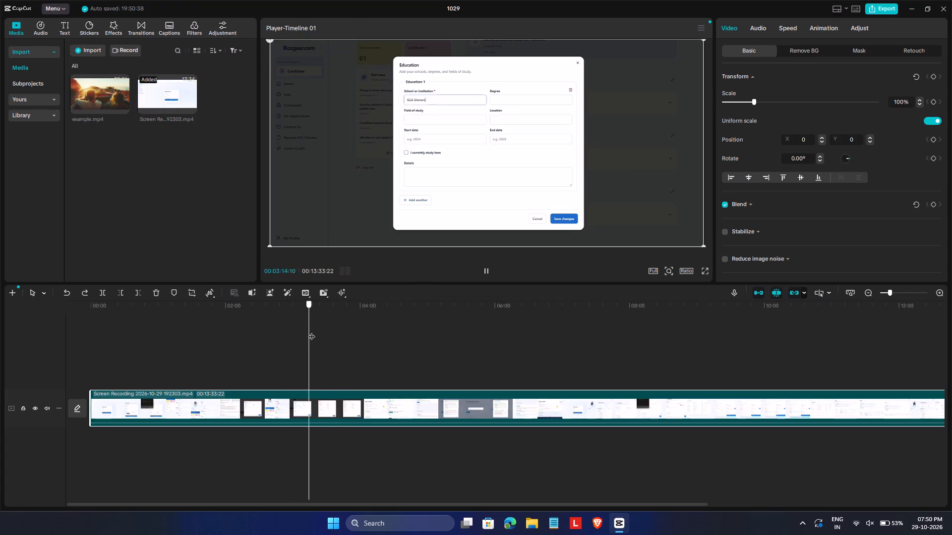
drag(311, 331, 338, 333)
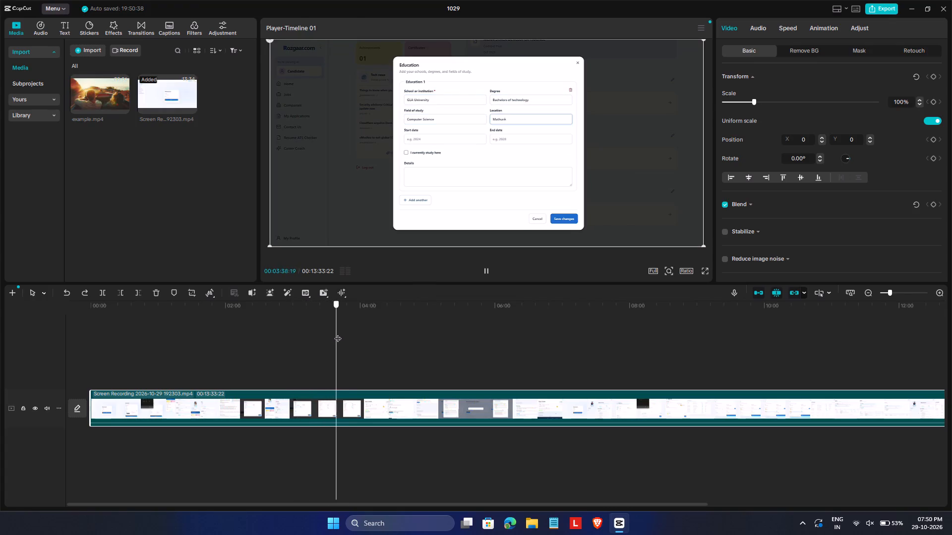
drag(338, 333, 344, 334)
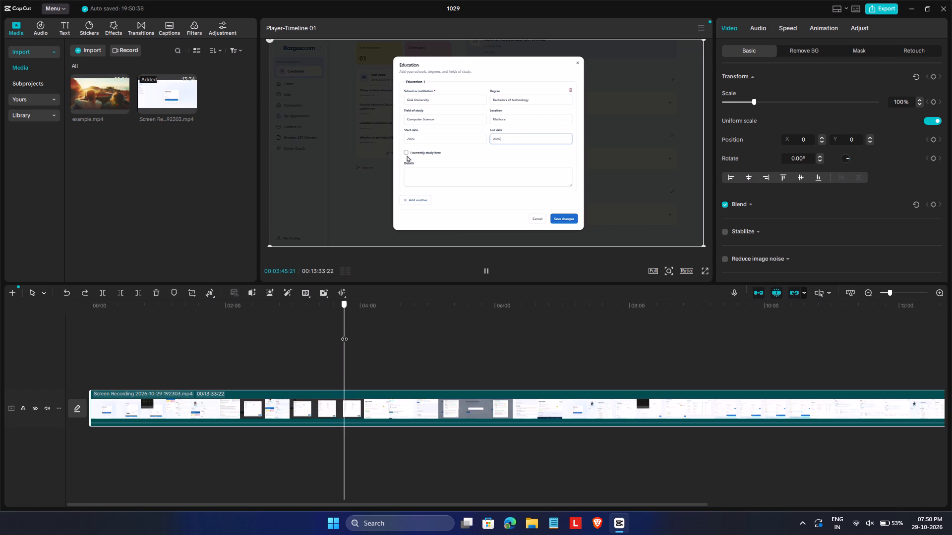
drag(344, 334, 313, 336)
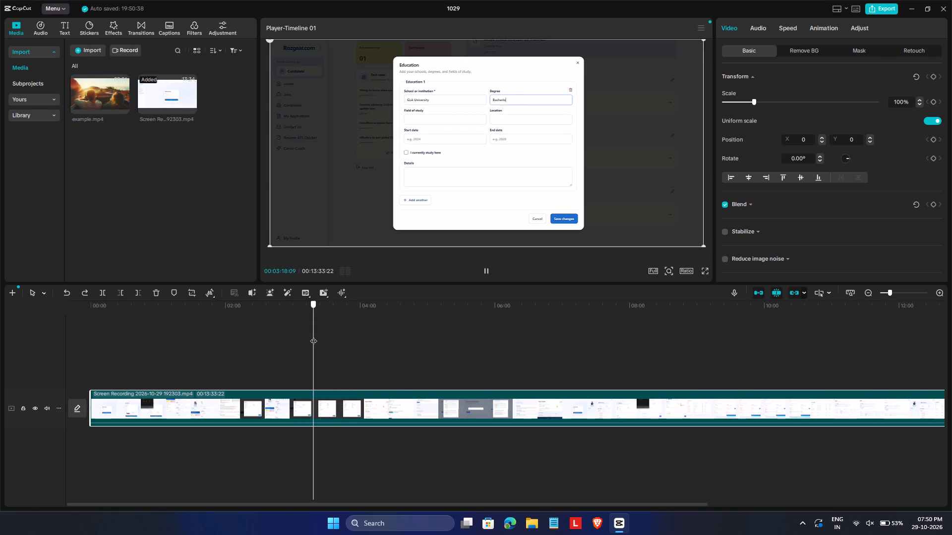
drag(313, 336, 311, 333)
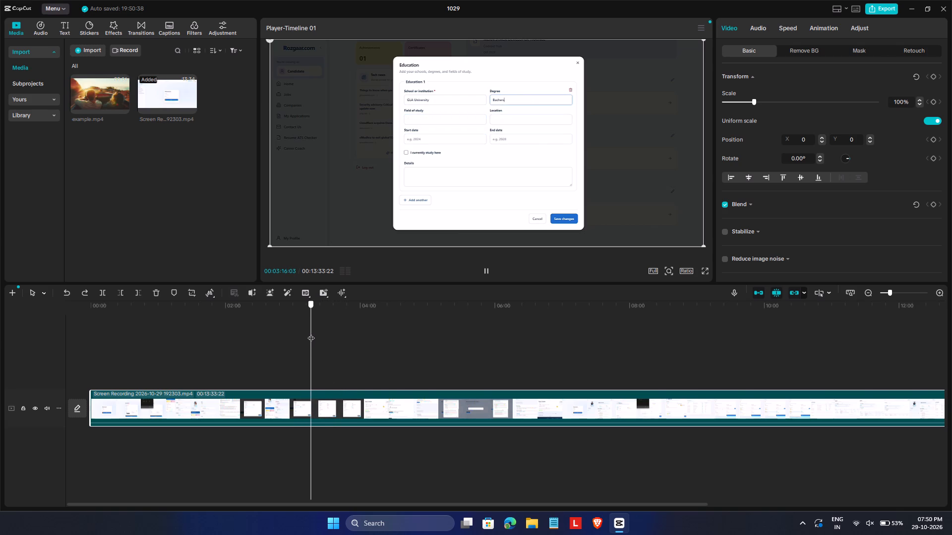
drag(311, 333, 311, 333)
drag(311, 333, 310, 334)
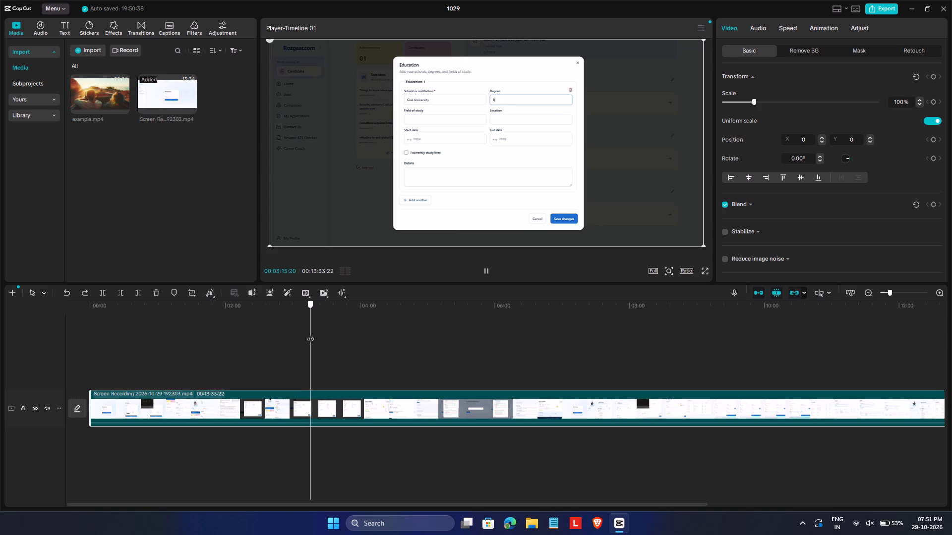
drag(310, 334, 315, 333)
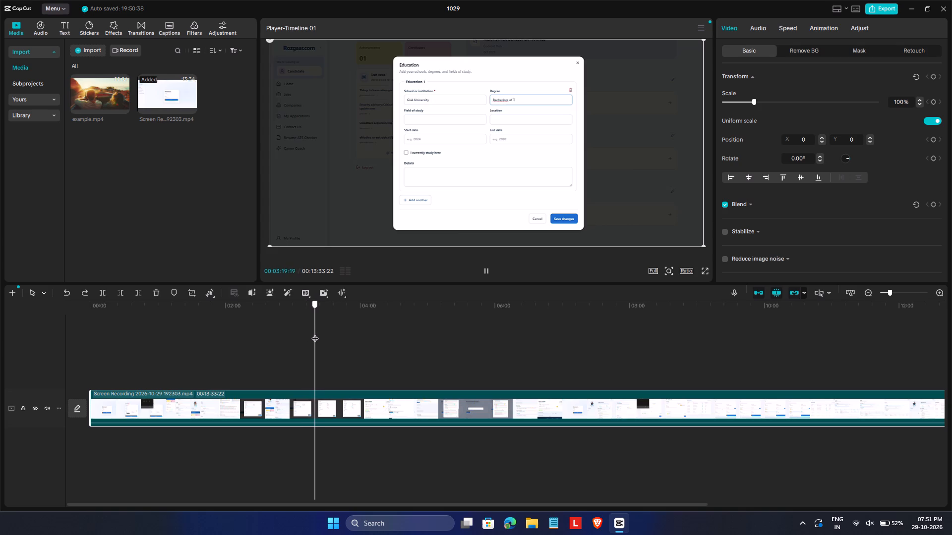
drag(315, 333, 310, 334)
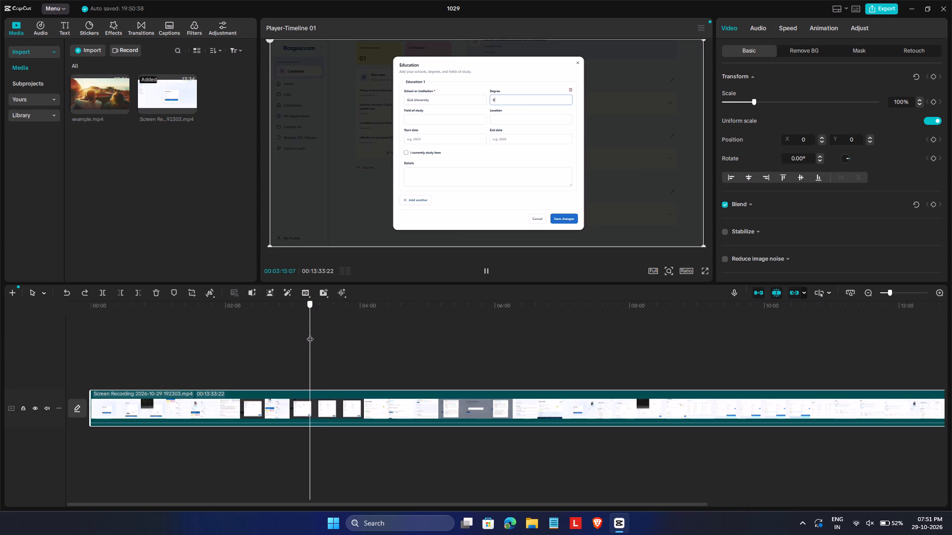
drag(310, 334, 311, 333)
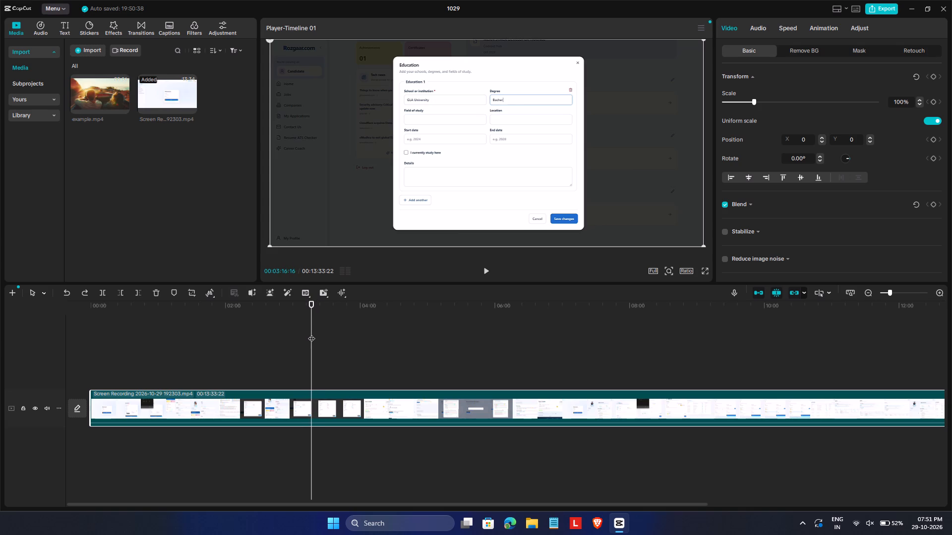
click(97, 291)
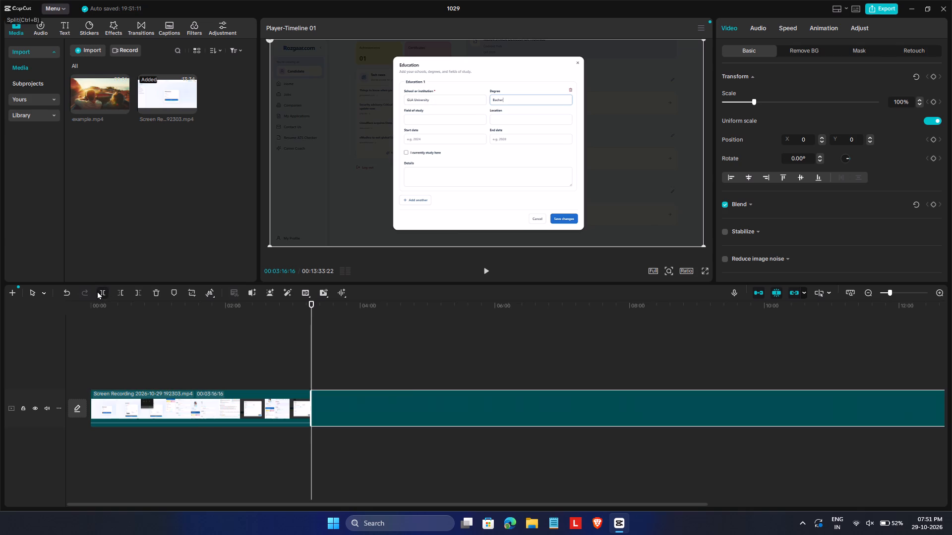
Split the remaining footage again at 00:03:23:17 and delete the short segment between the two splits.
click(482, 270)
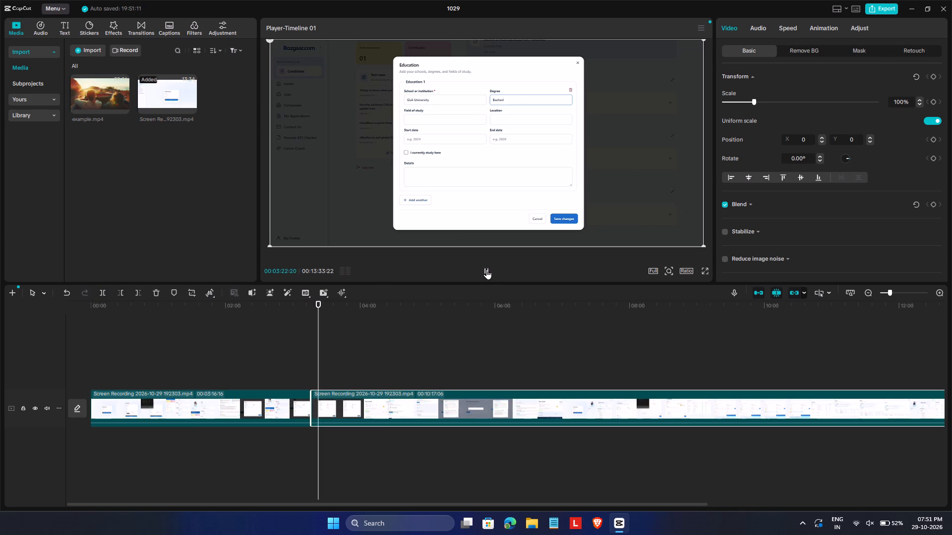
click(486, 269)
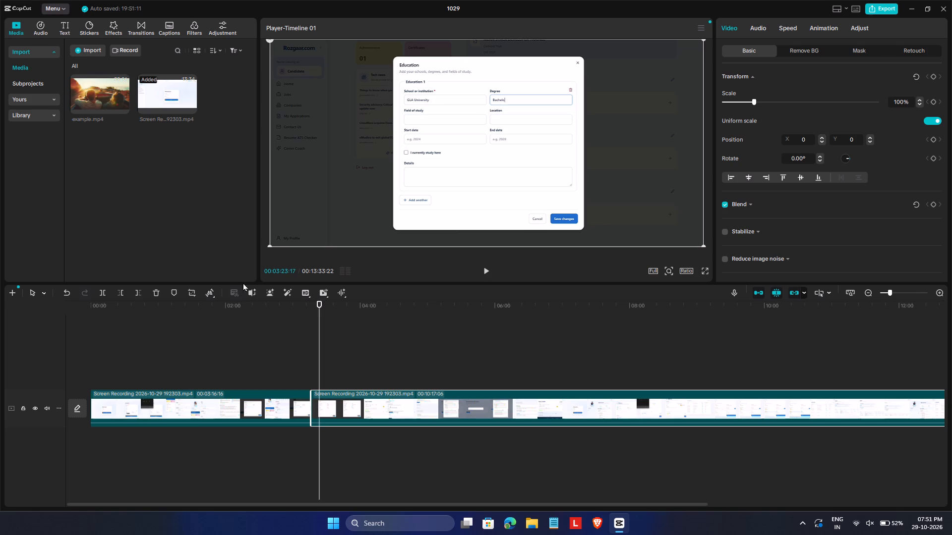
click(103, 294)
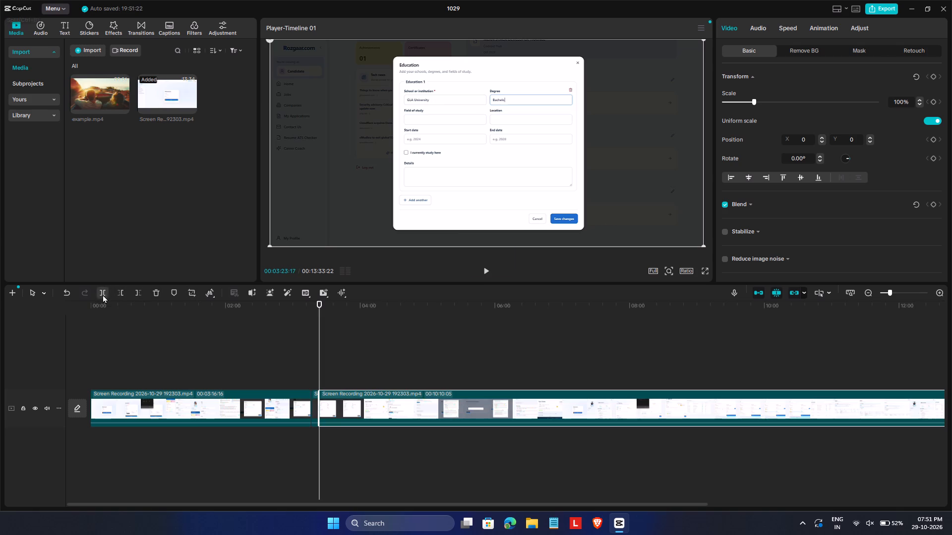
click(314, 412)
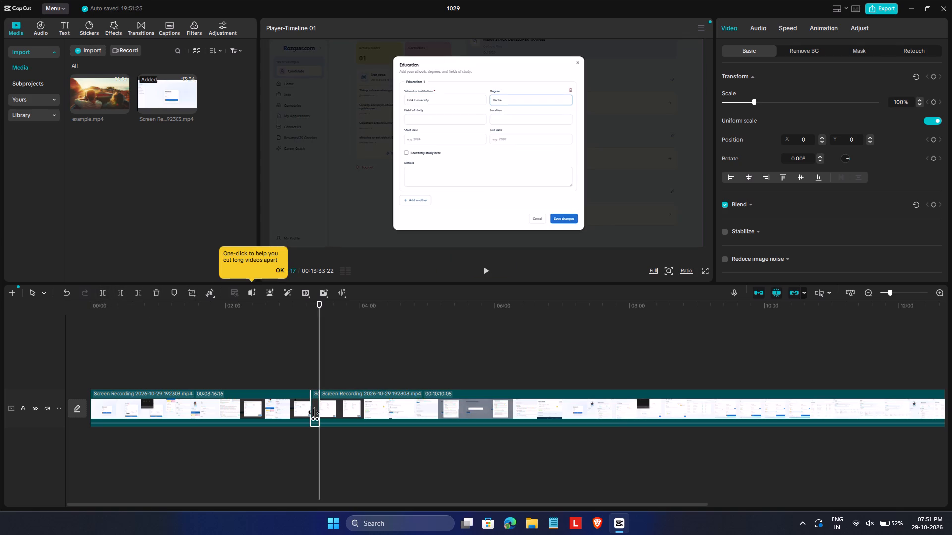
key(BackSpace)
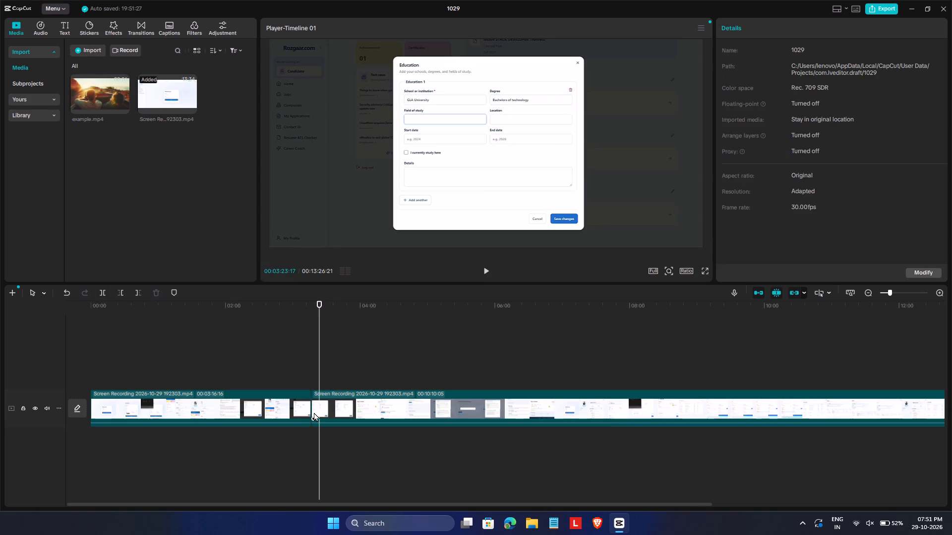
Play back the footage across the new cut, from about 00:03:13 to 00:03:24, to check the Education form transition.
drag(318, 351, 306, 352)
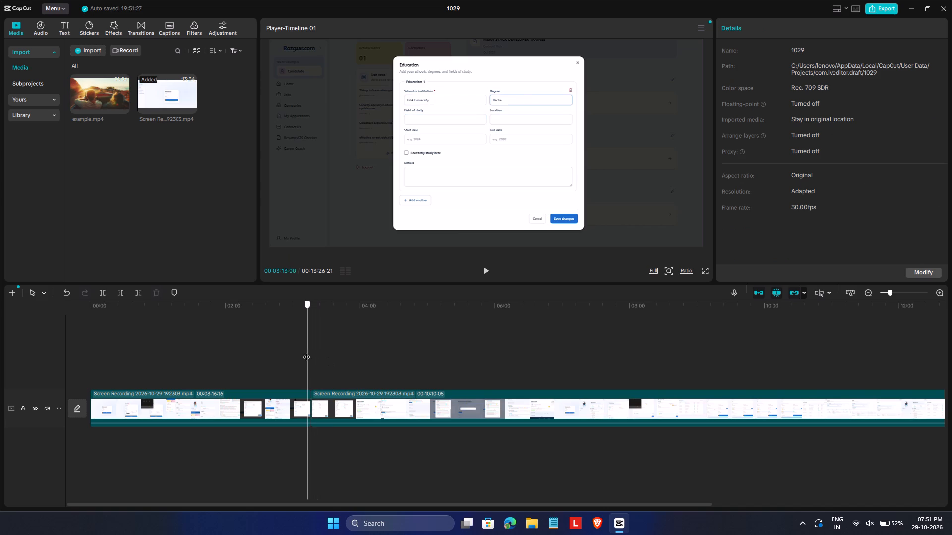
drag(306, 352, 306, 352)
click(488, 268)
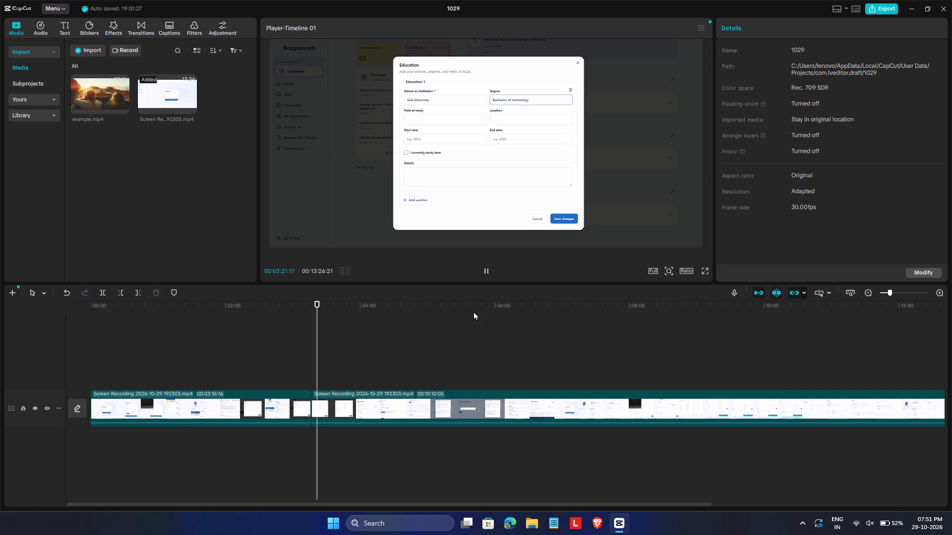
click(486, 274)
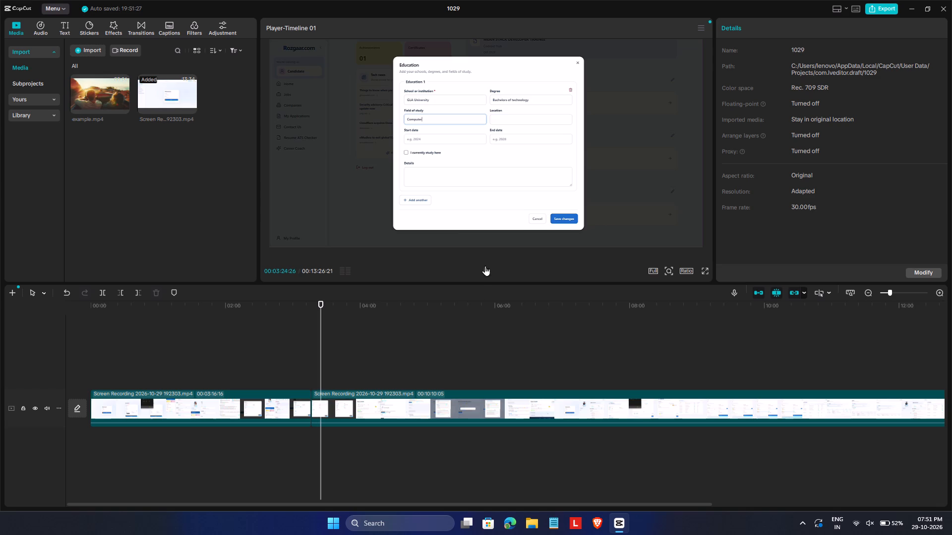
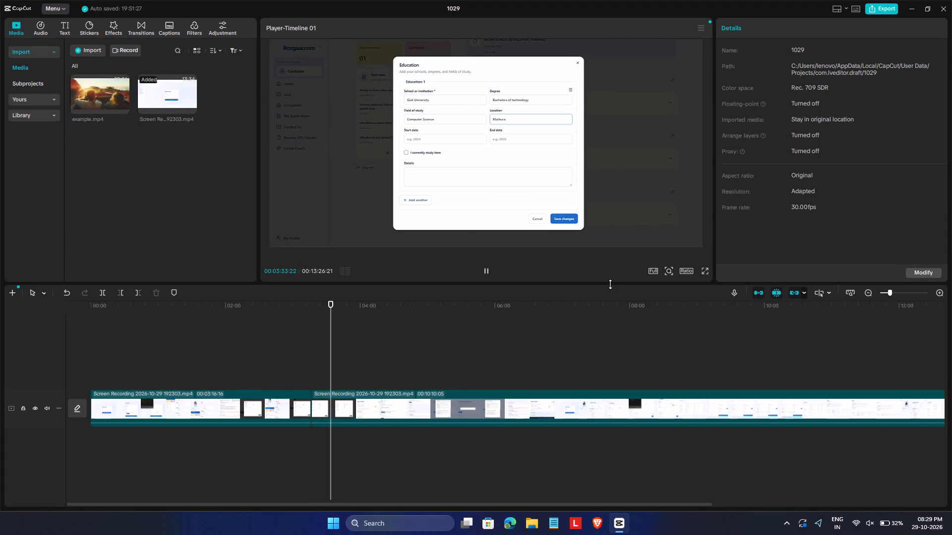
Enlarge the preview and play the footage from the Education form dates through to the Home page scroll at about 00:04:03.
drag(610, 284, 616, 320)
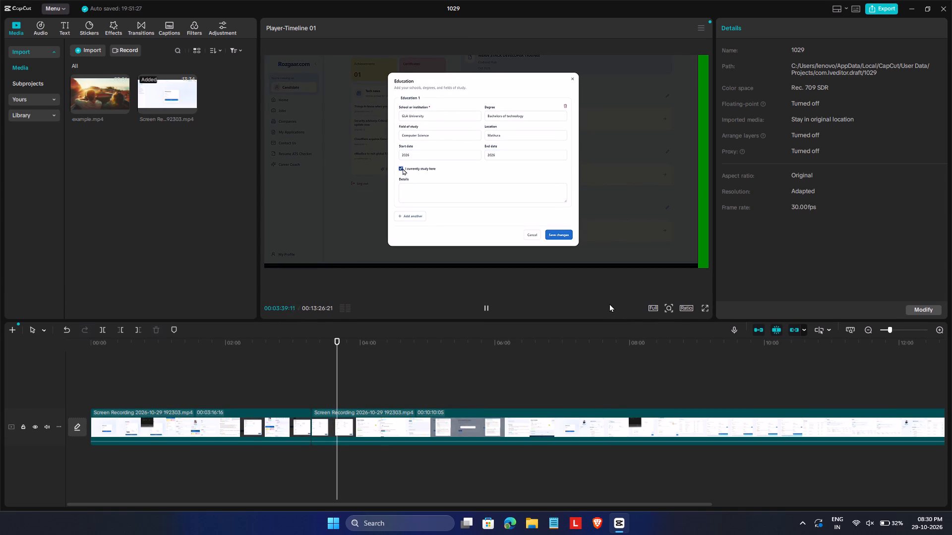
click(487, 305)
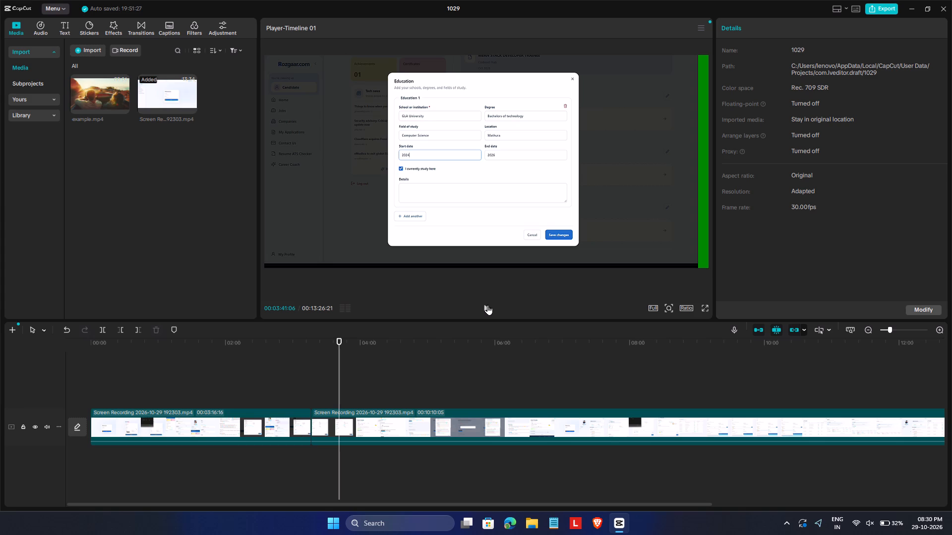
click(487, 305)
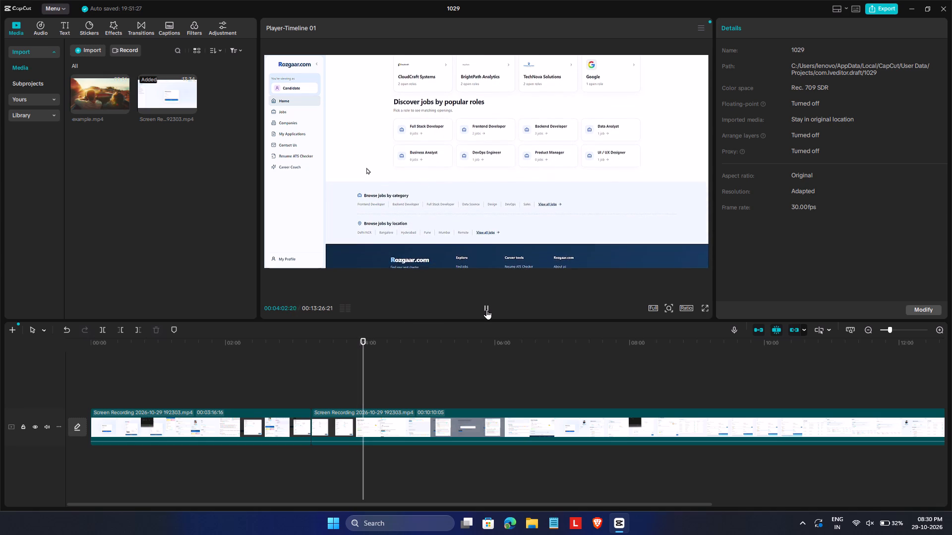
click(486, 309)
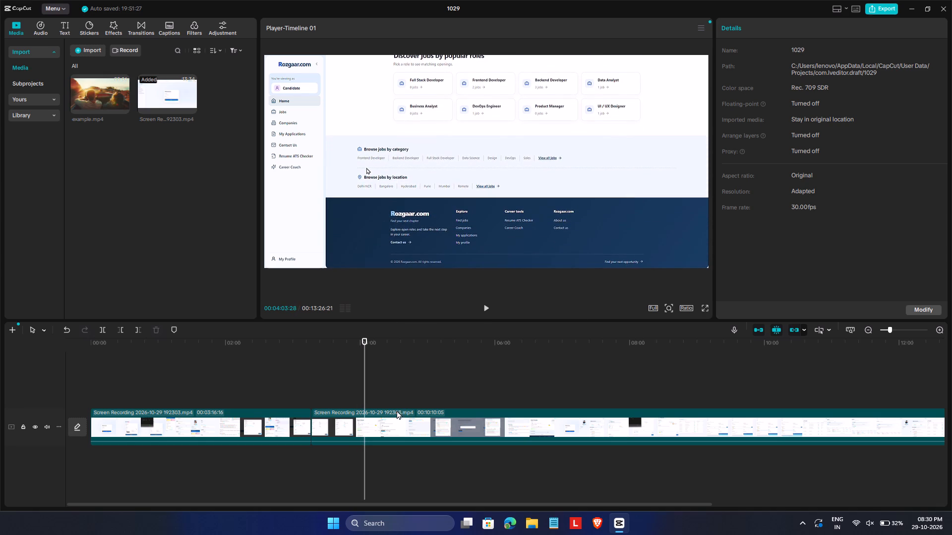
Review the footage between about 00:03:39 and 00:04:01 again, from the Education dates through My Profile and Jobs to Home.
click(359, 425)
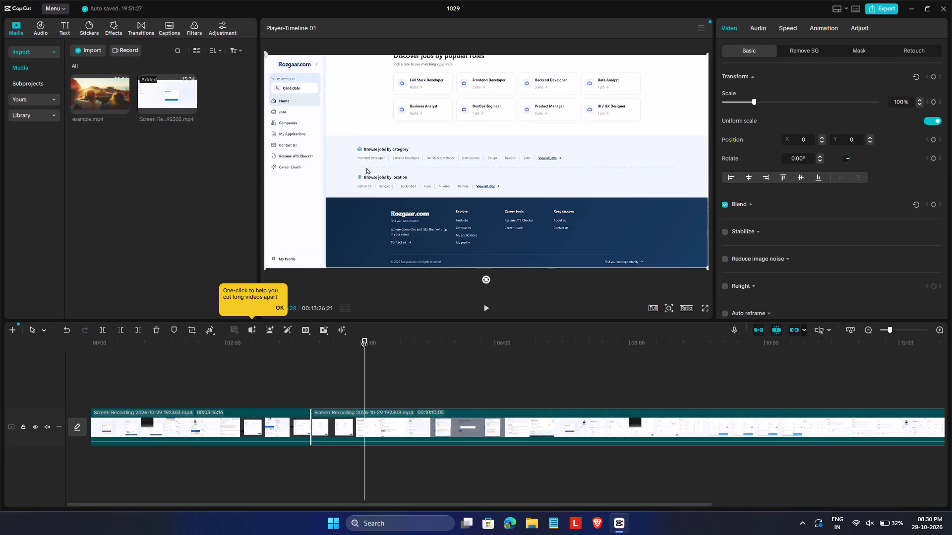
drag(364, 339, 357, 339)
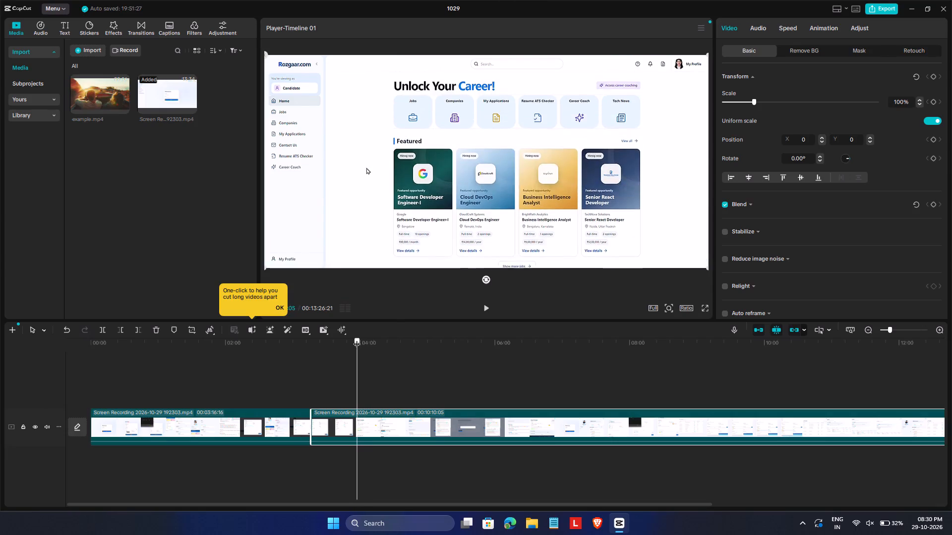
drag(357, 339, 352, 337)
click(483, 305)
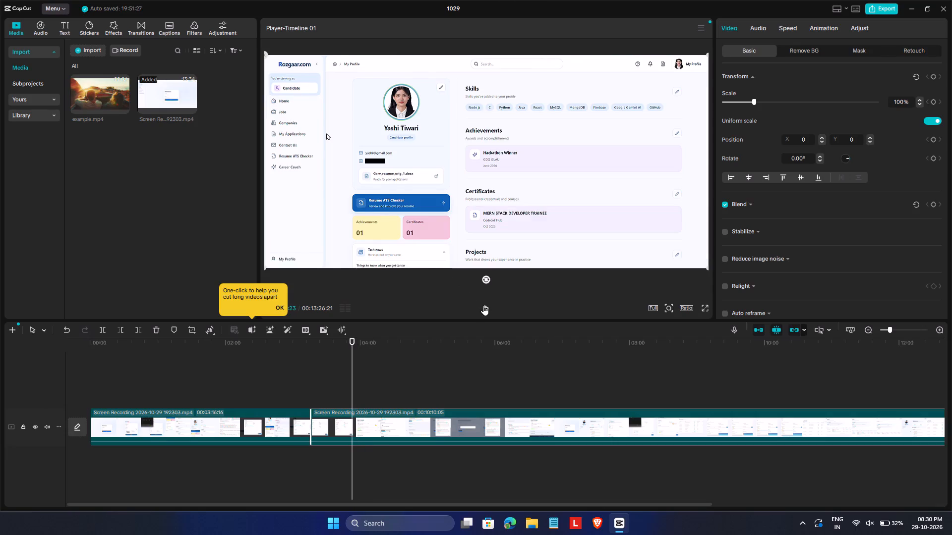
click(276, 305)
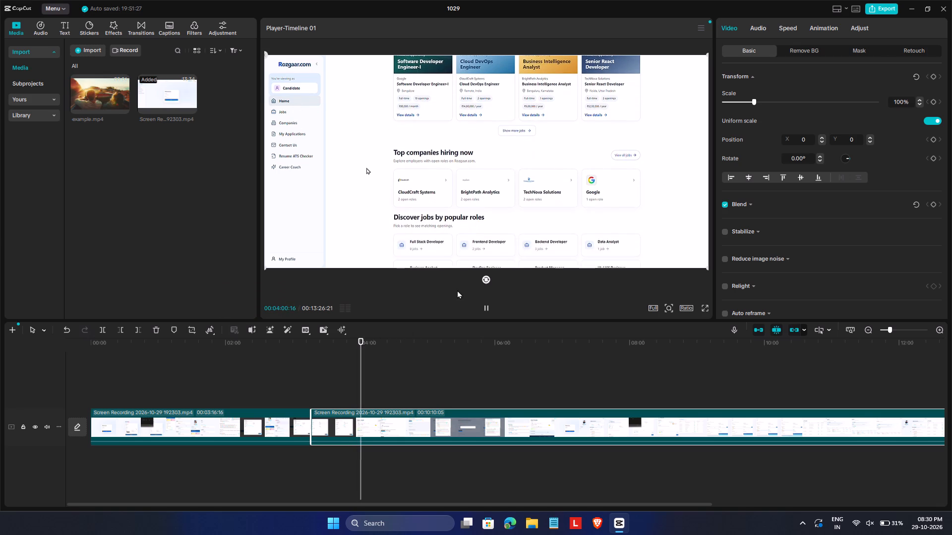
click(486, 305)
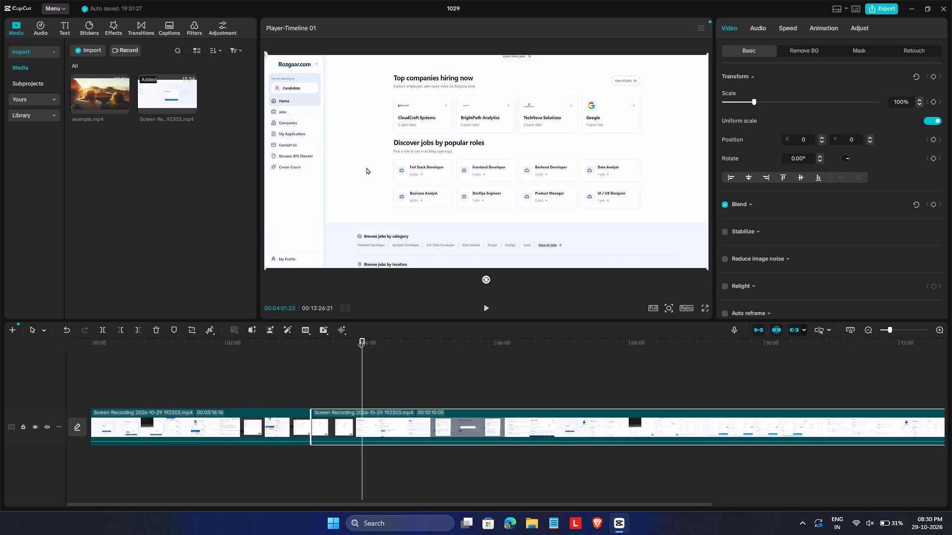
drag(361, 339, 335, 336)
click(485, 311)
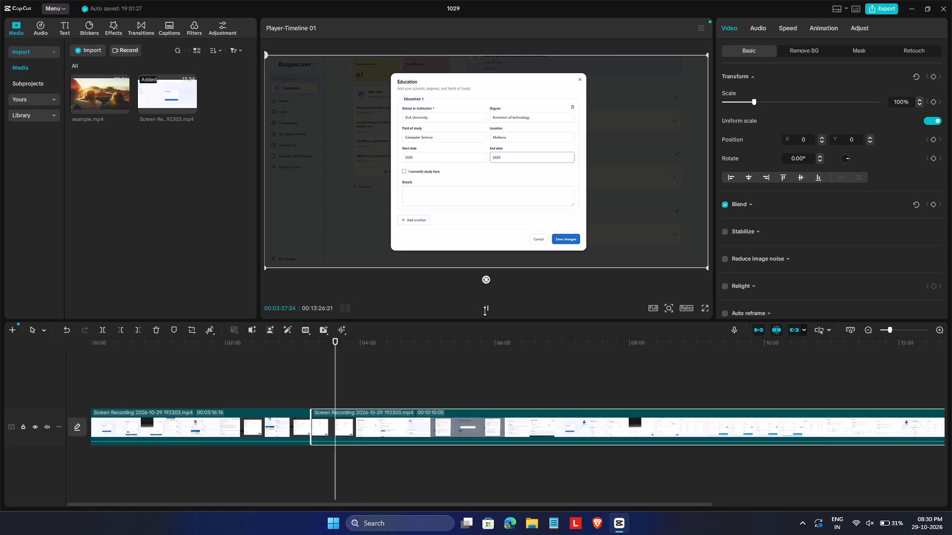
click(526, 291)
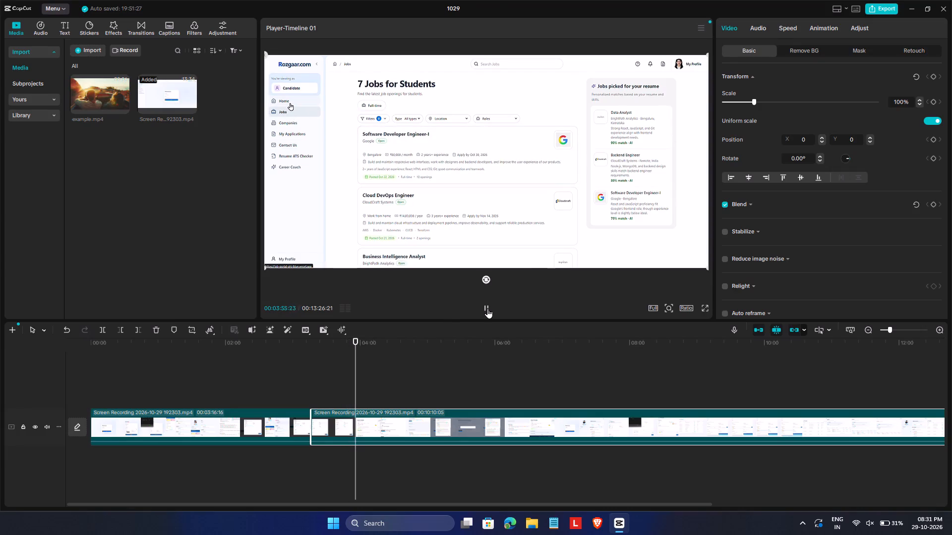
click(487, 308)
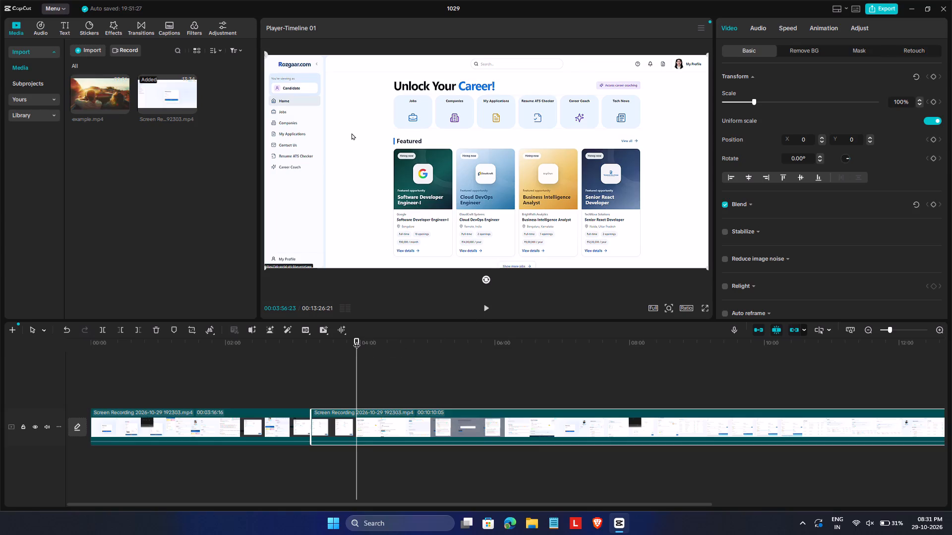
Position the playhead at 00:03:51:13, on the My Profile page just after the Education entry is saved.
drag(356, 338, 354, 338)
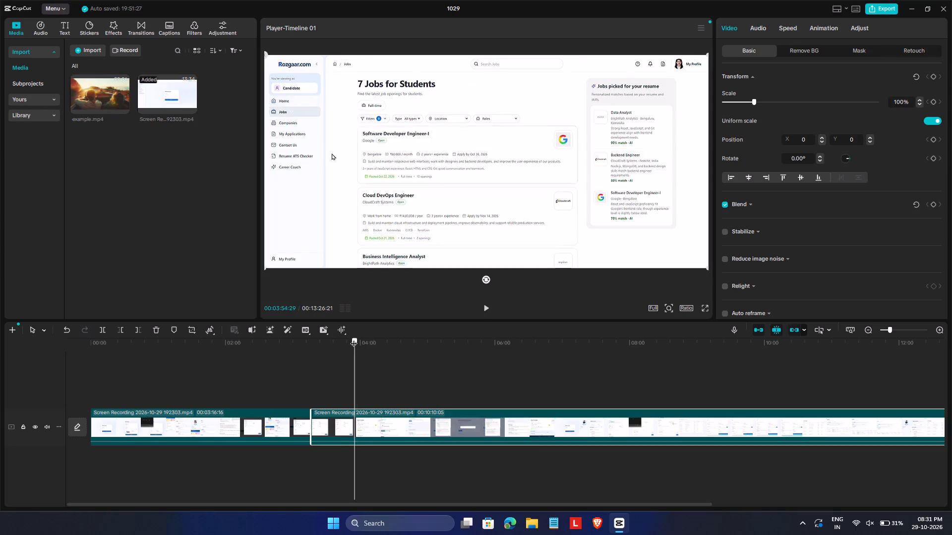
drag(354, 338, 351, 338)
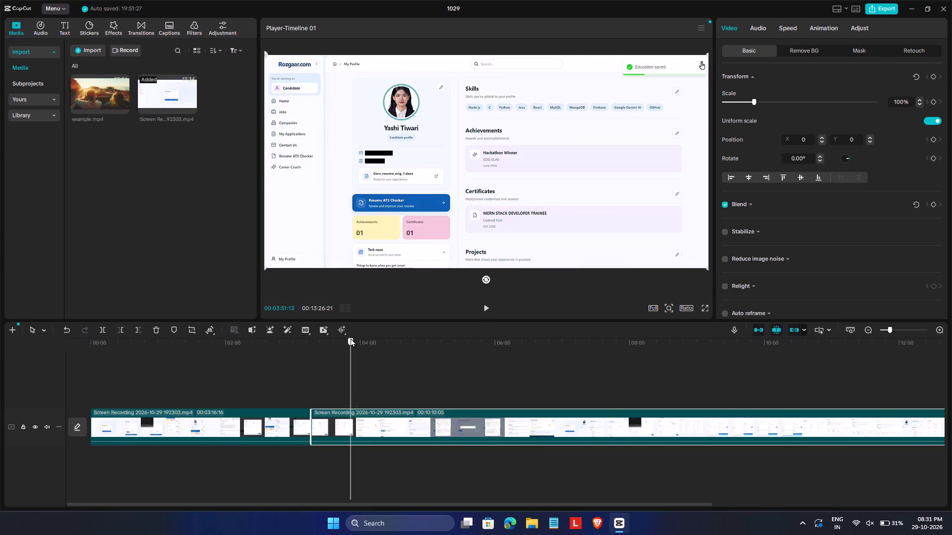
click(351, 338)
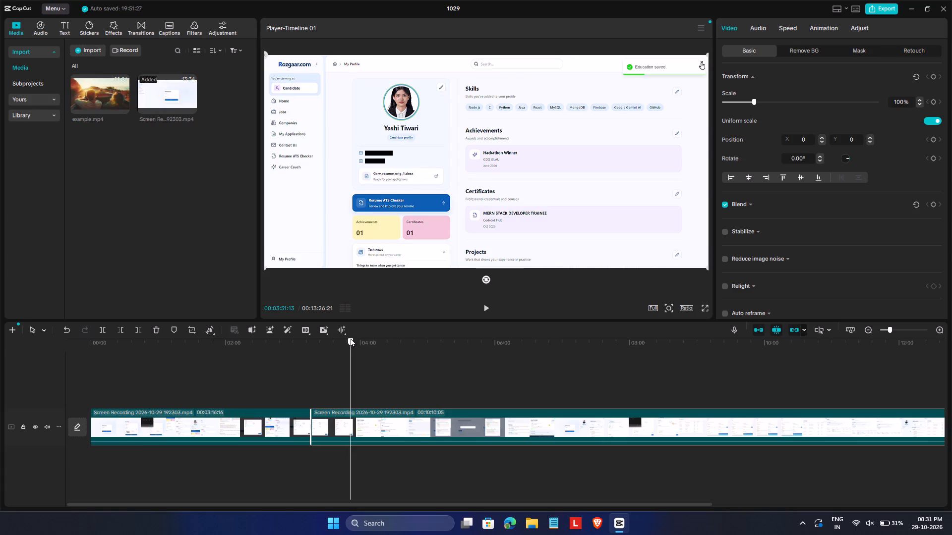
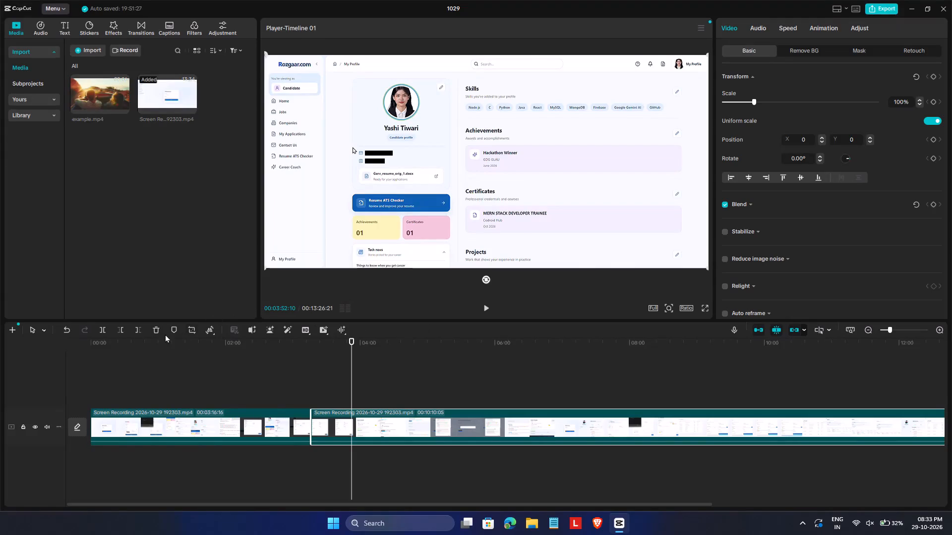
Split the screen recording clip at 00:03:52:10, on the My Profile page showing the Skills section.
click(104, 328)
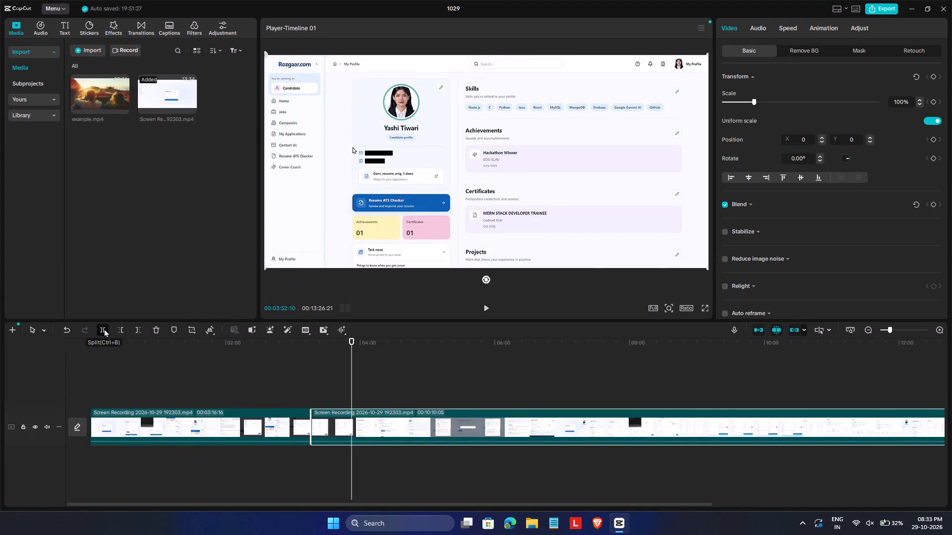
Play on from the cut and split the clip again at 00:03:55:26, on the Jobs page just before Home opens.
click(486, 306)
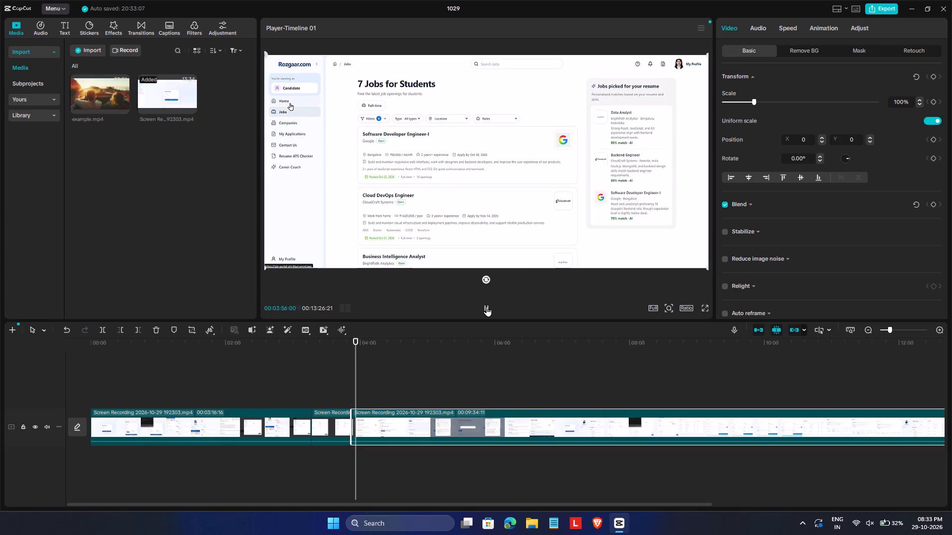
click(486, 306)
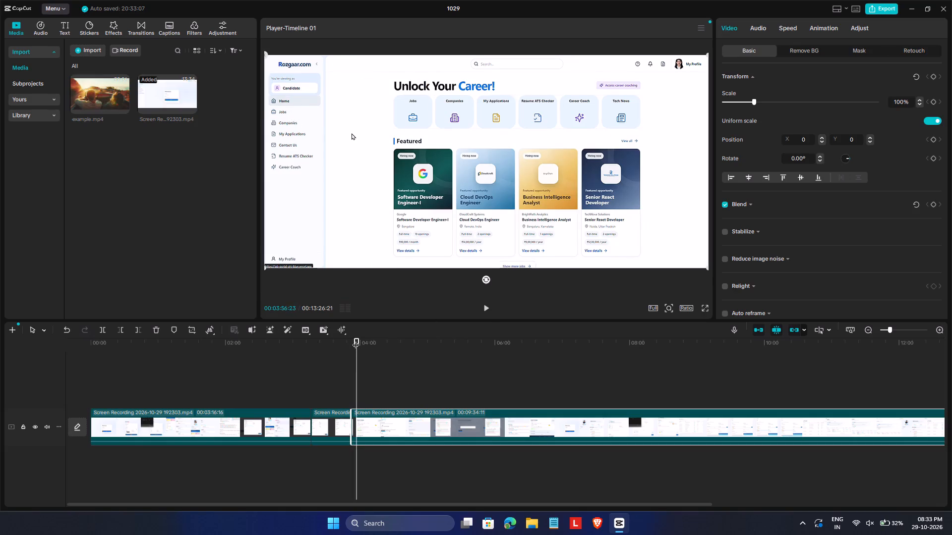
click(356, 340)
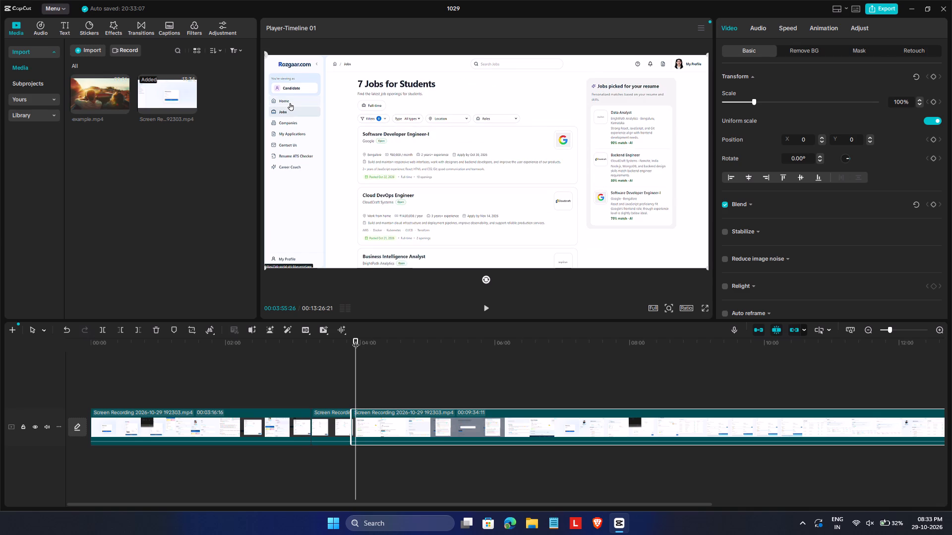
click(99, 328)
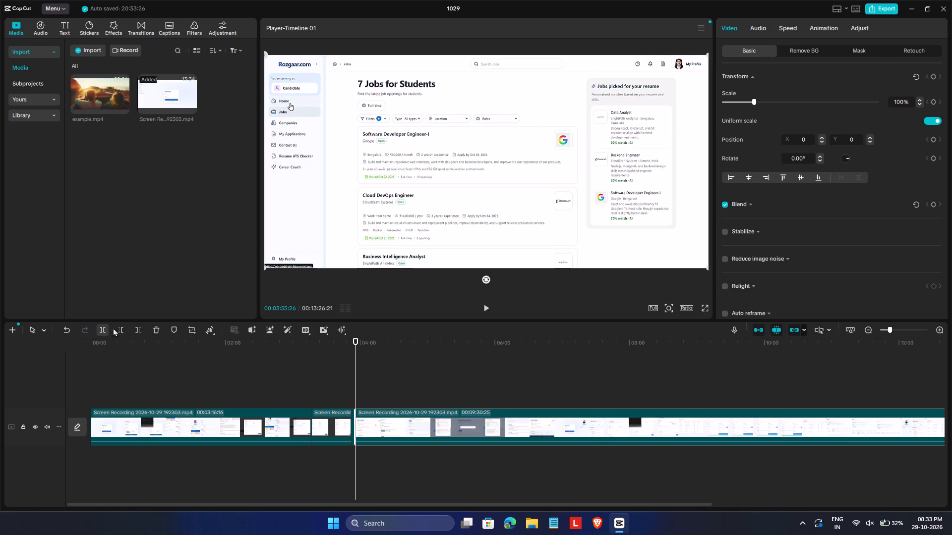
Delete the short segment between the two cuts, from 00:03:52:10 to 00:03:55:26, covering My Profile to Jobs.
click(352, 413)
double_click(352, 413)
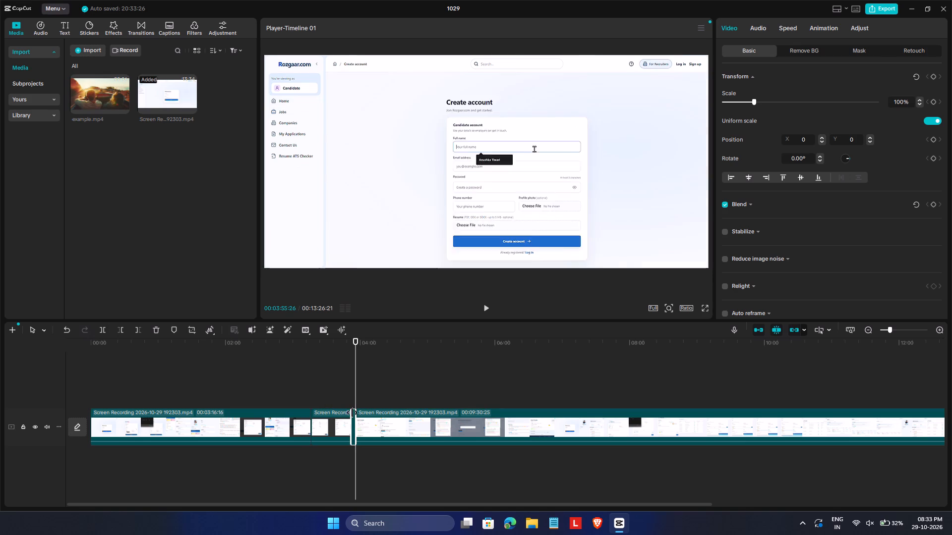
click(352, 413)
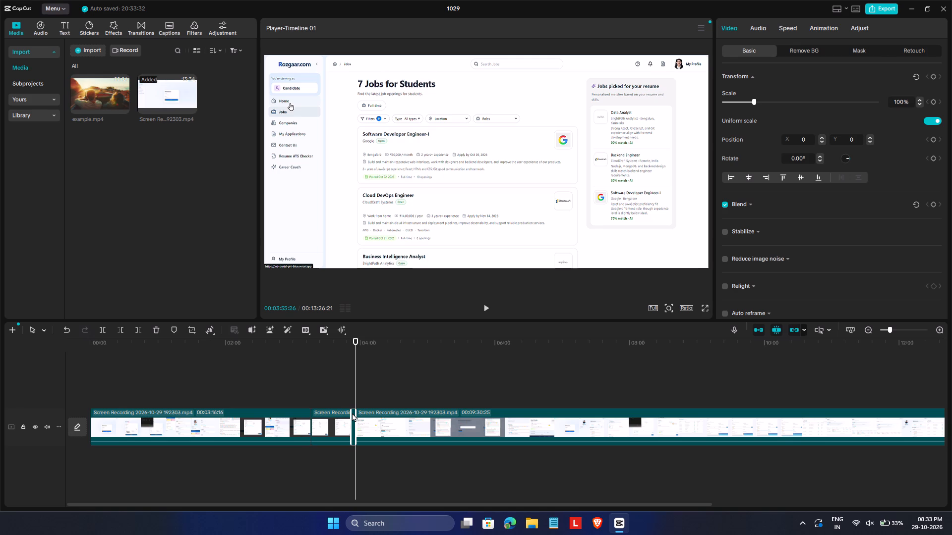
key(BackSpace)
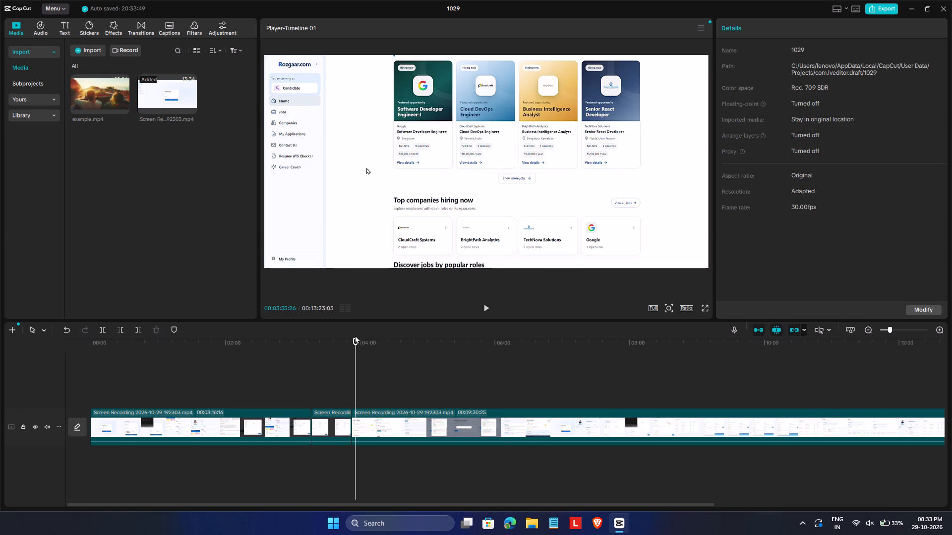
Move the playhead back to 00:03:48:24, just after the Education entry is saved, to review the footage leading into the join.
drag(355, 338, 345, 338)
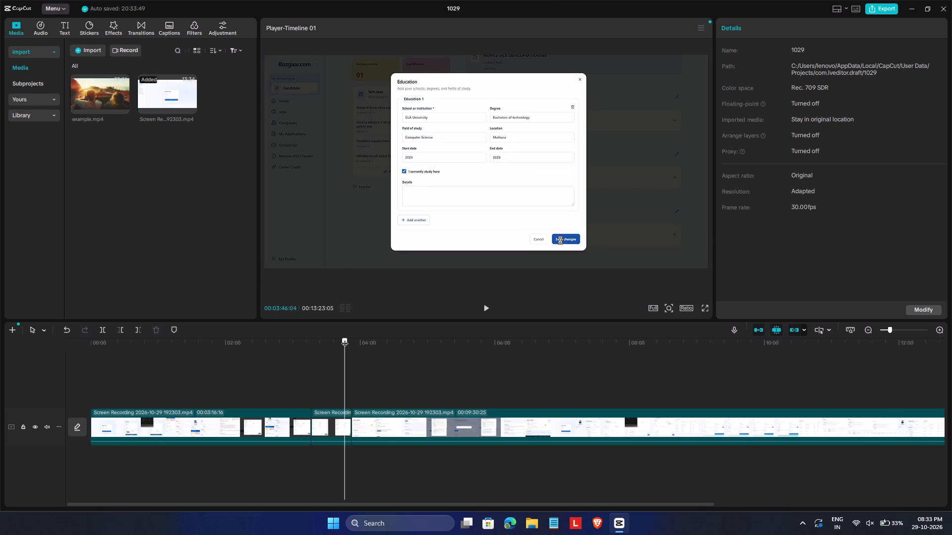
drag(345, 338, 348, 338)
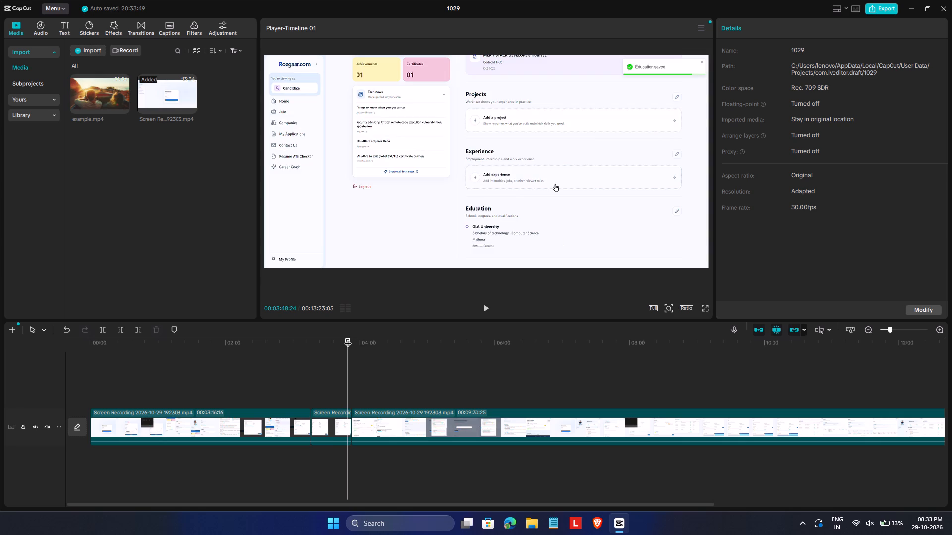
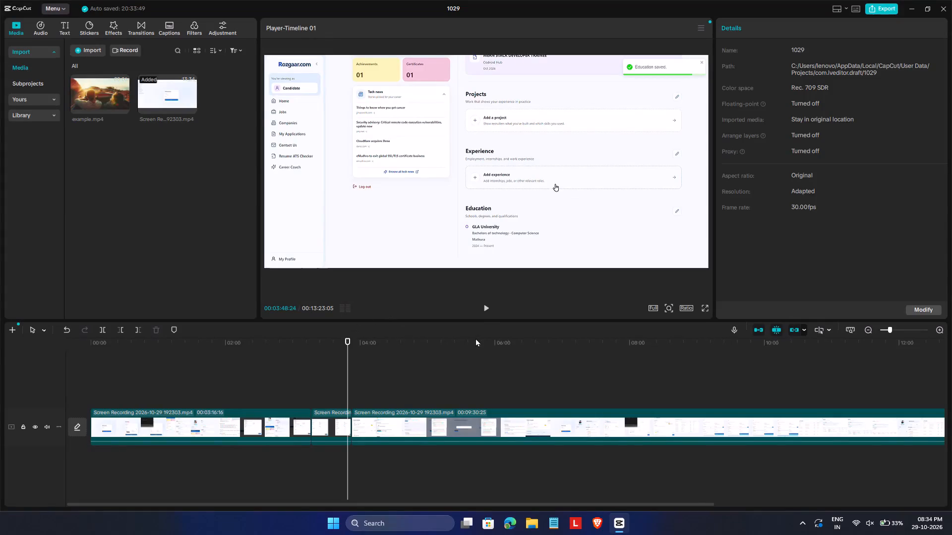
Play the footage across the join and through the Home page, stopping at 00:04:07:09 on the Senior React Developer job details.
click(487, 309)
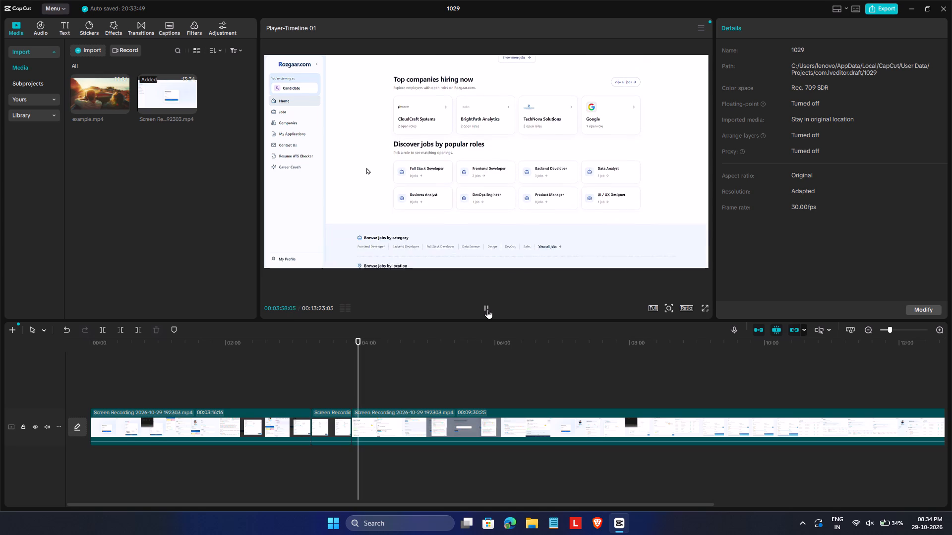
click(487, 309)
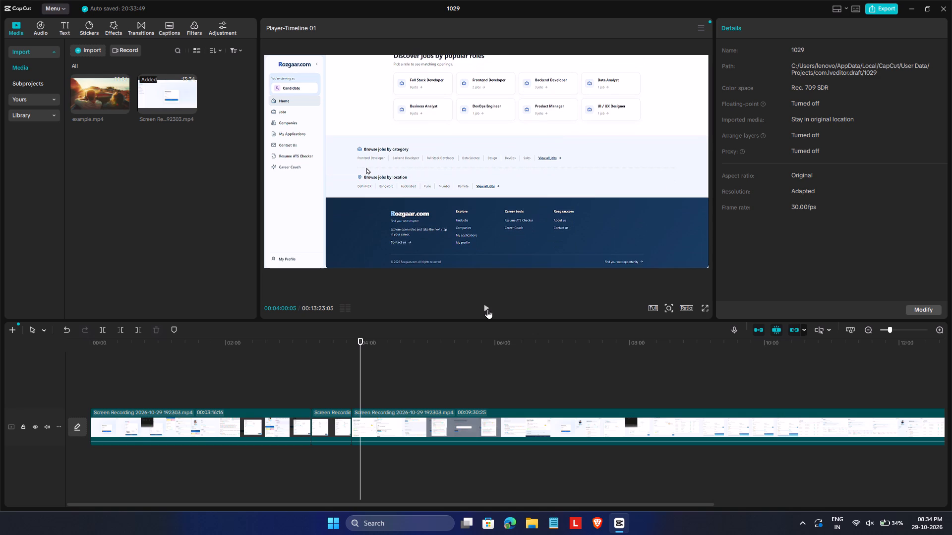
click(487, 309)
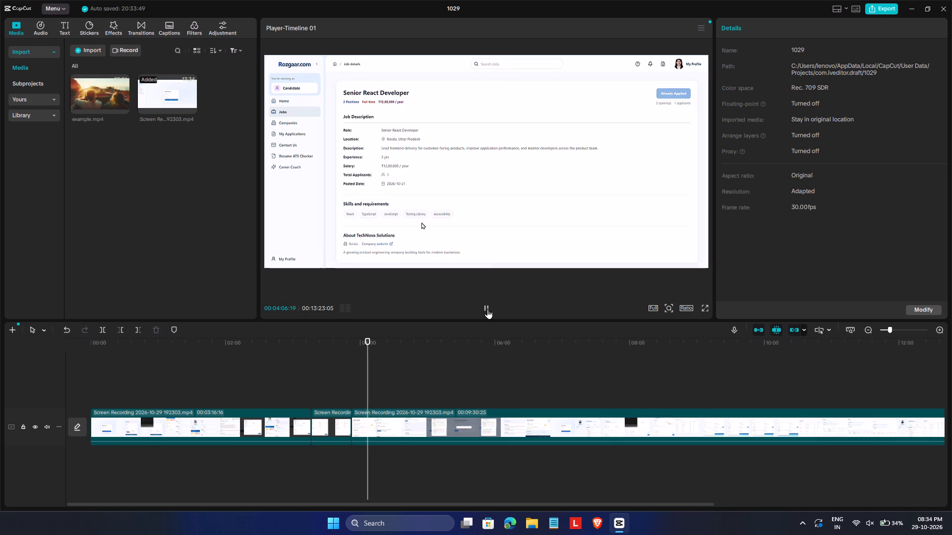
click(487, 309)
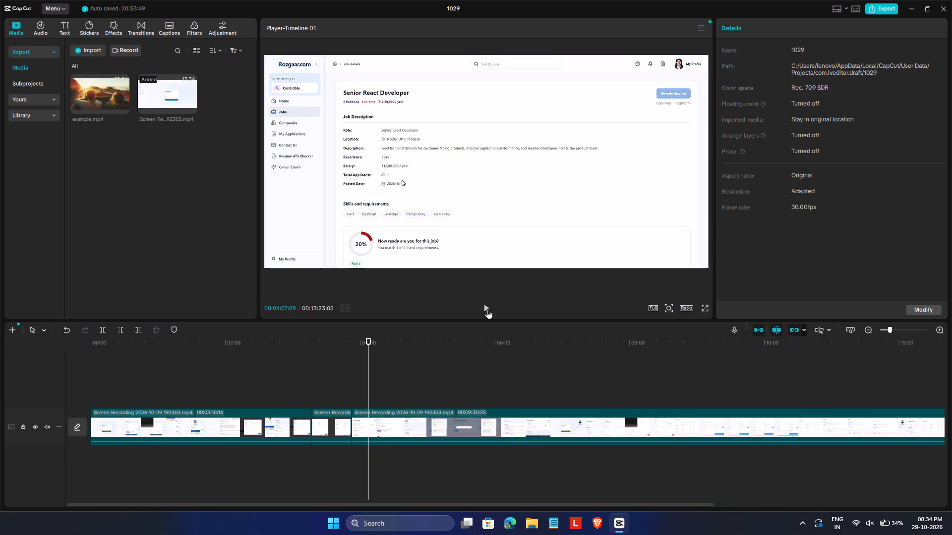
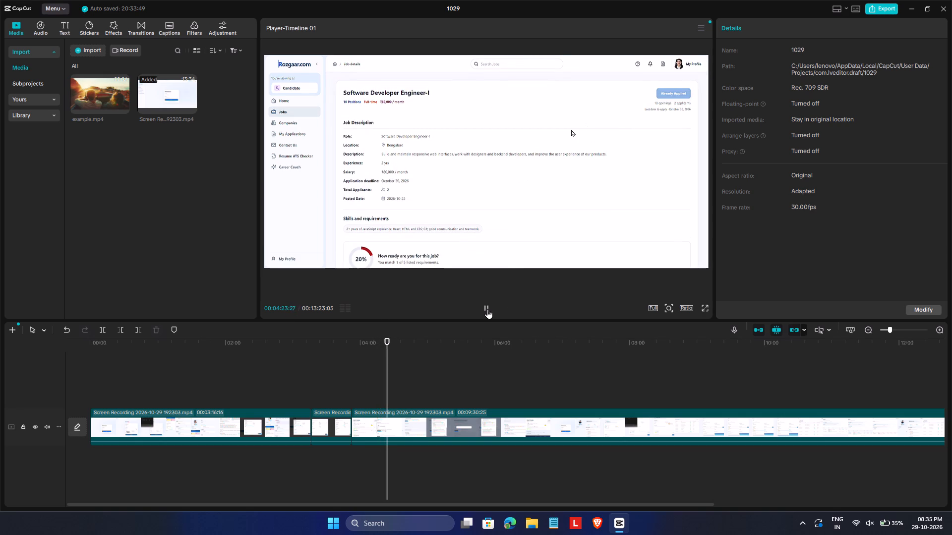
Pause the playback at 00:04:24:05 on the Software Developer Engineer-I job details footage.
key(space)
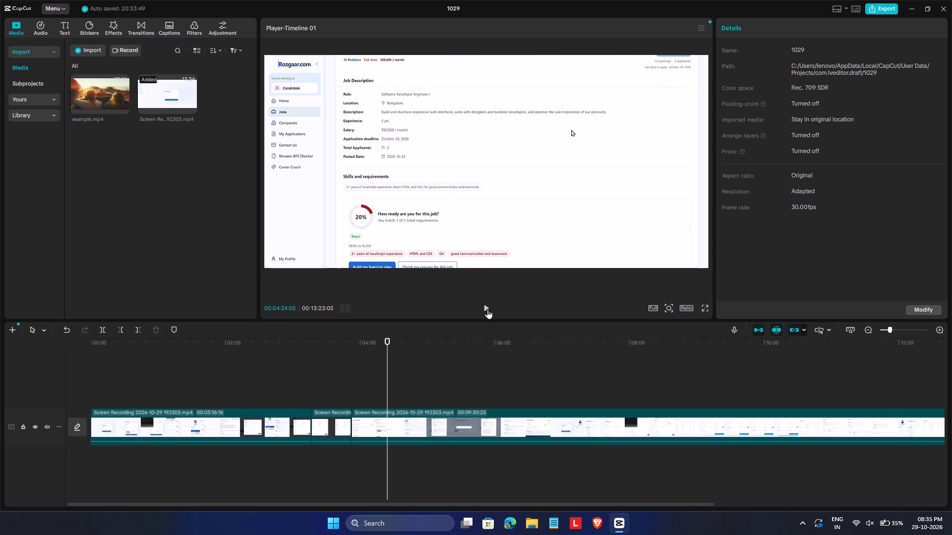
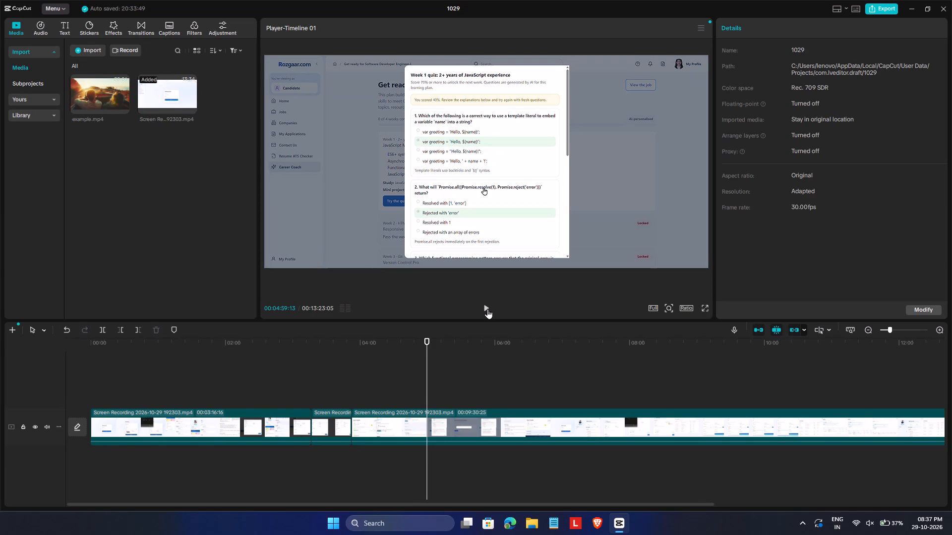
Review the Week 1 quiz footage from 00:04:59:13 to about 00:05:24, rechecking the quiz retry and loading stretches.
key(space)
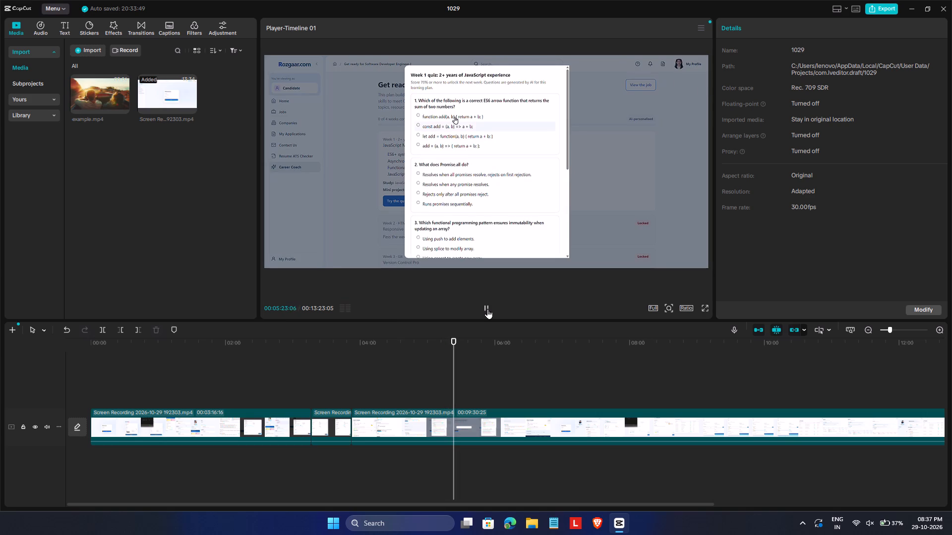
click(487, 309)
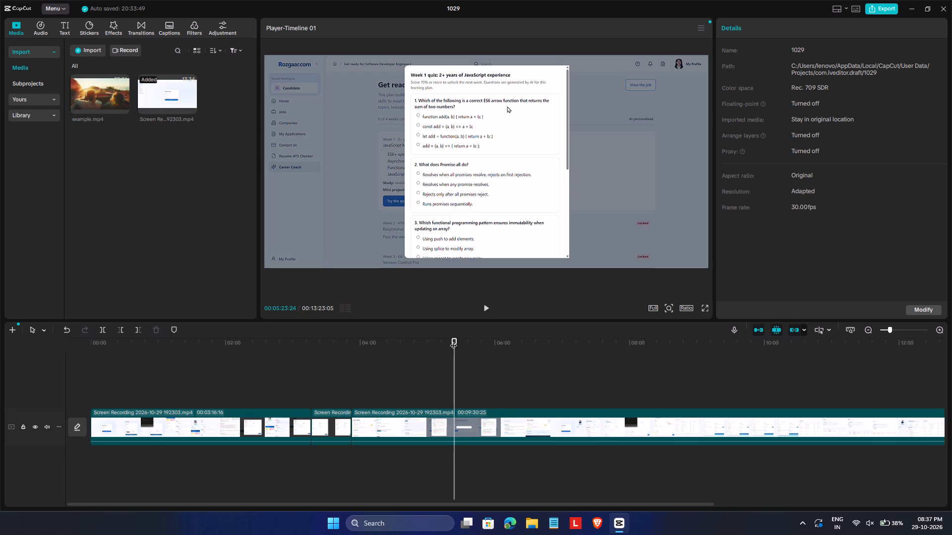
click(453, 340)
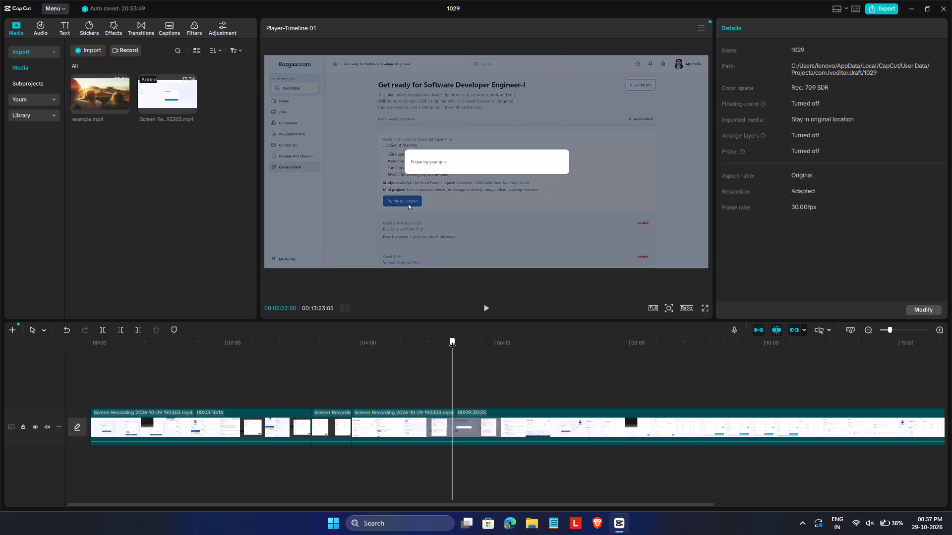
click(486, 305)
drag(454, 340, 453, 340)
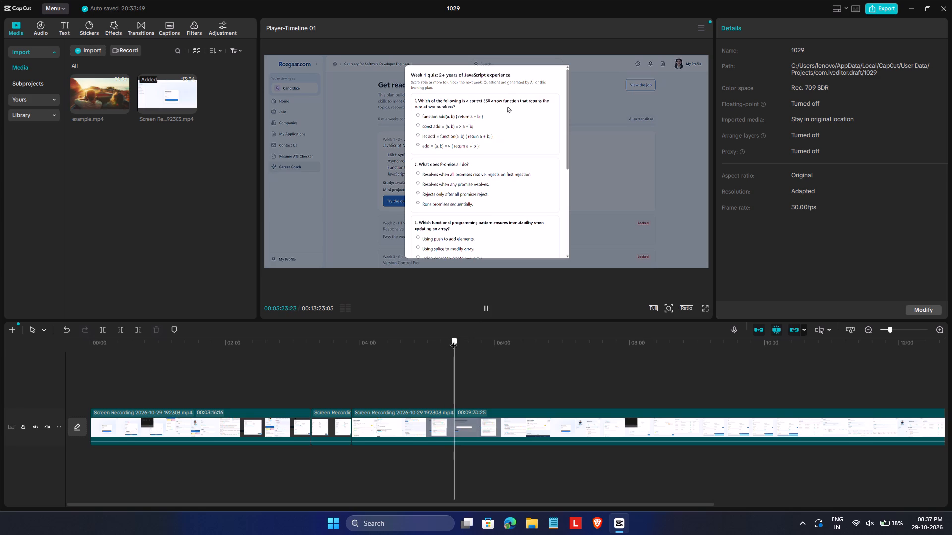
drag(453, 340, 444, 339)
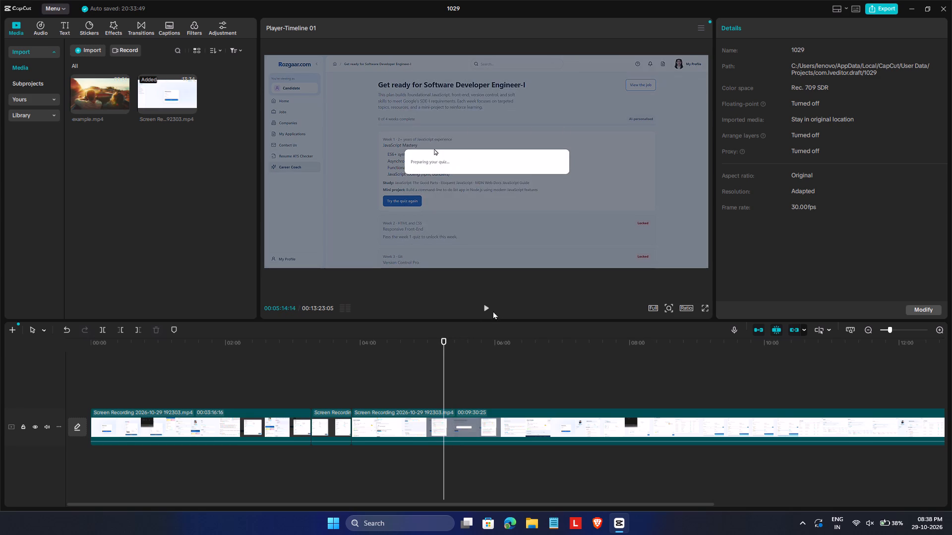
click(485, 308)
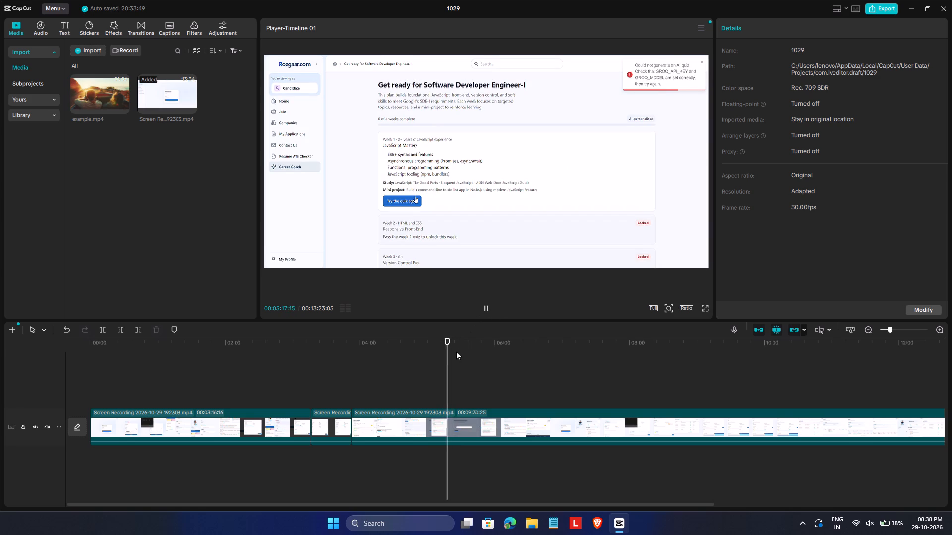
drag(447, 341, 437, 338)
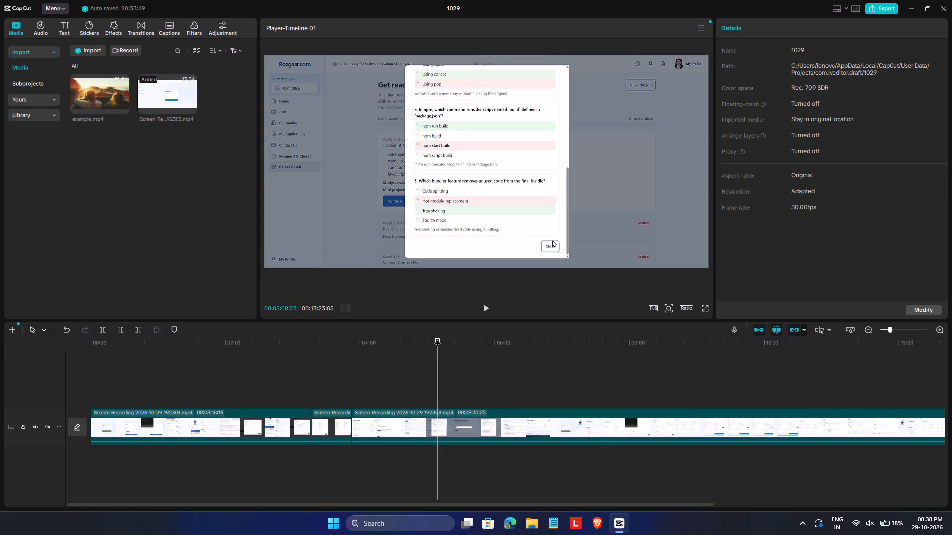
Split the recording at 00:05:15:13, just as the first quiz-loading popup closes.
click(485, 307)
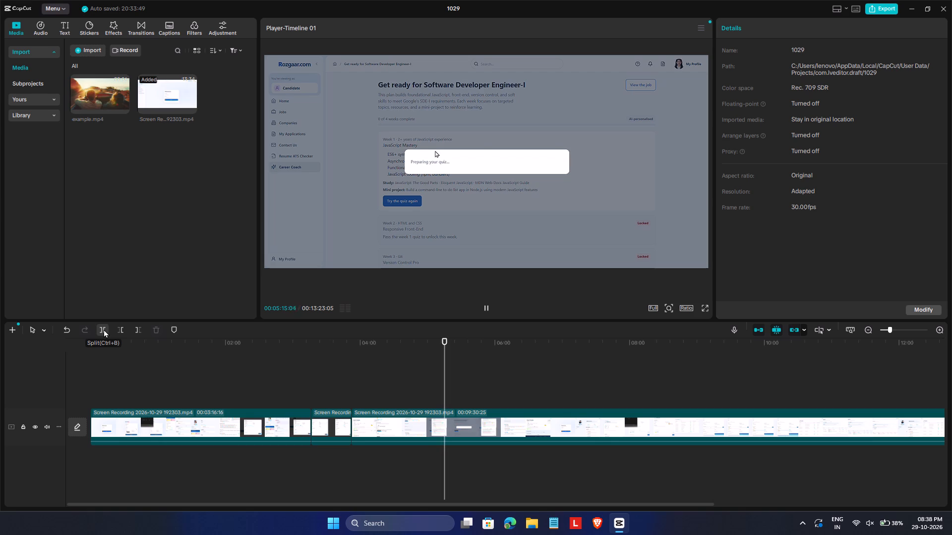
click(104, 329)
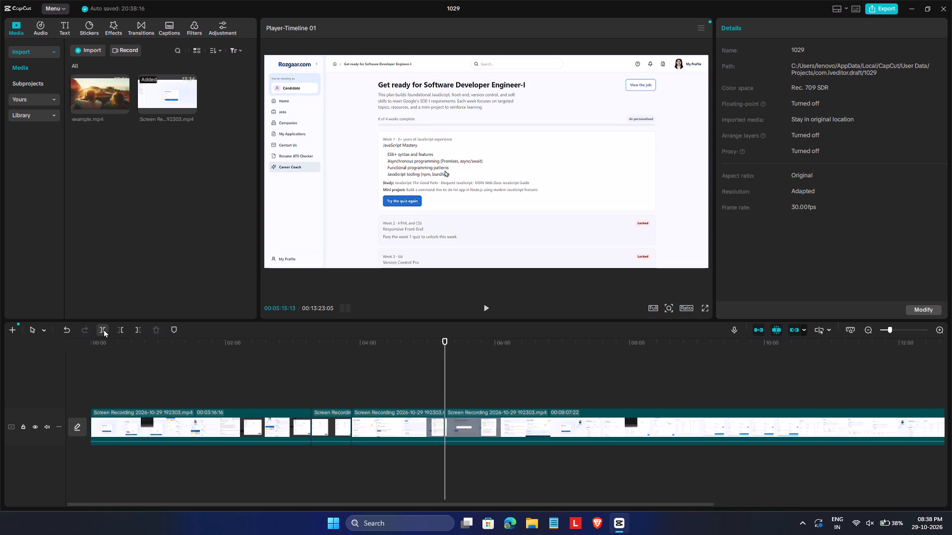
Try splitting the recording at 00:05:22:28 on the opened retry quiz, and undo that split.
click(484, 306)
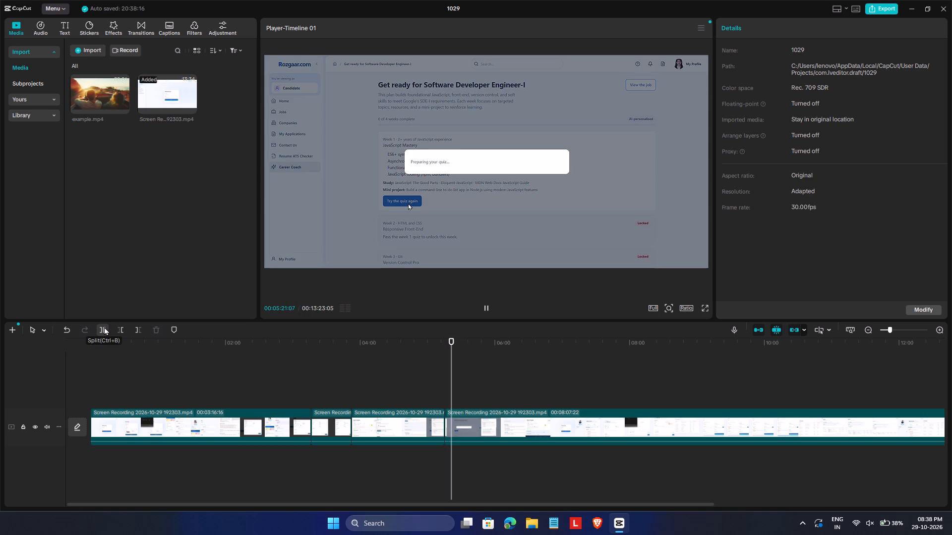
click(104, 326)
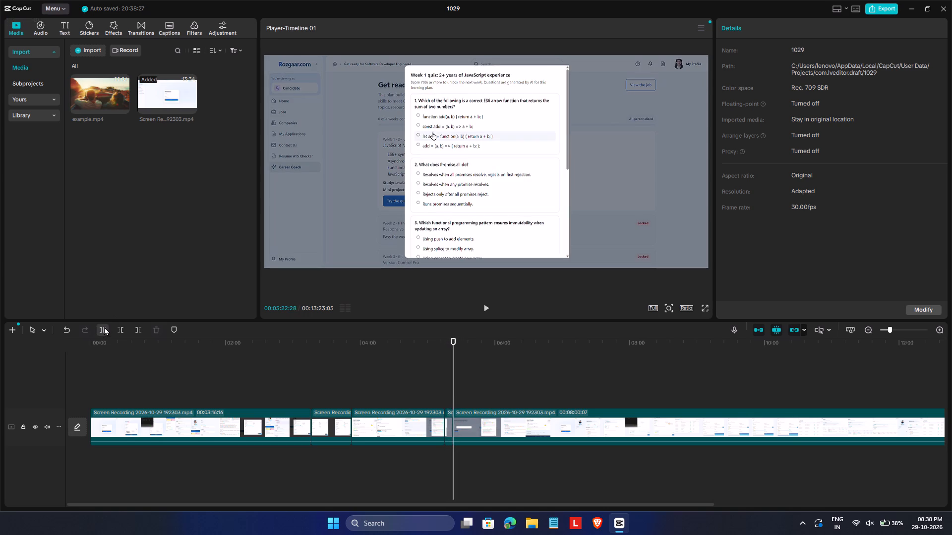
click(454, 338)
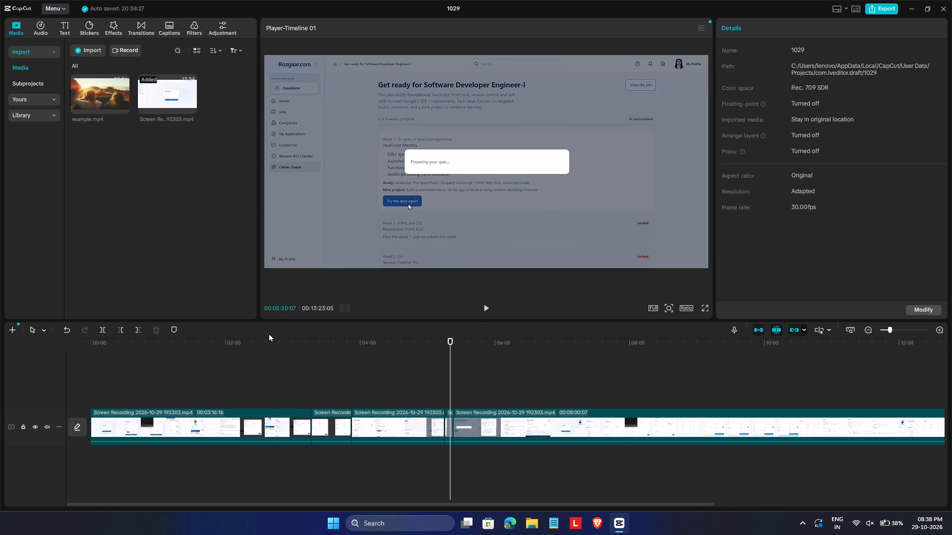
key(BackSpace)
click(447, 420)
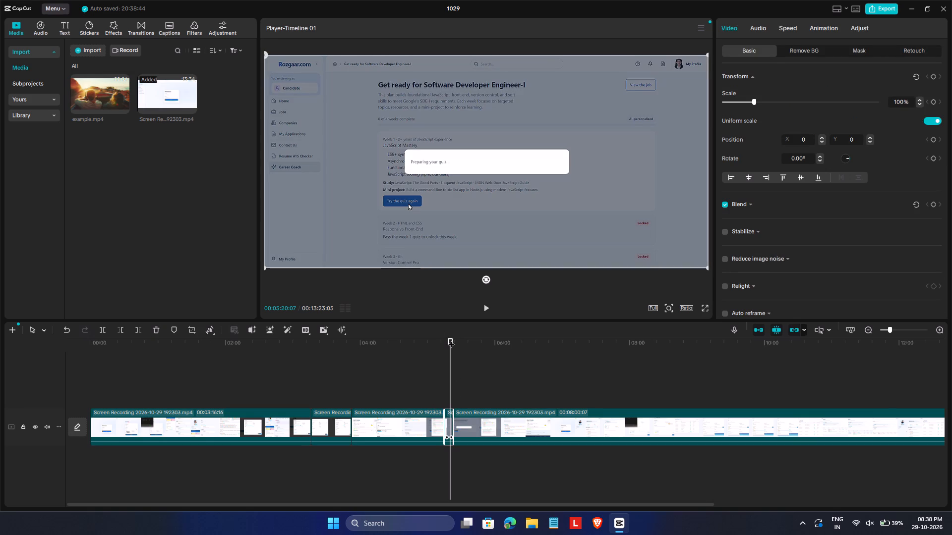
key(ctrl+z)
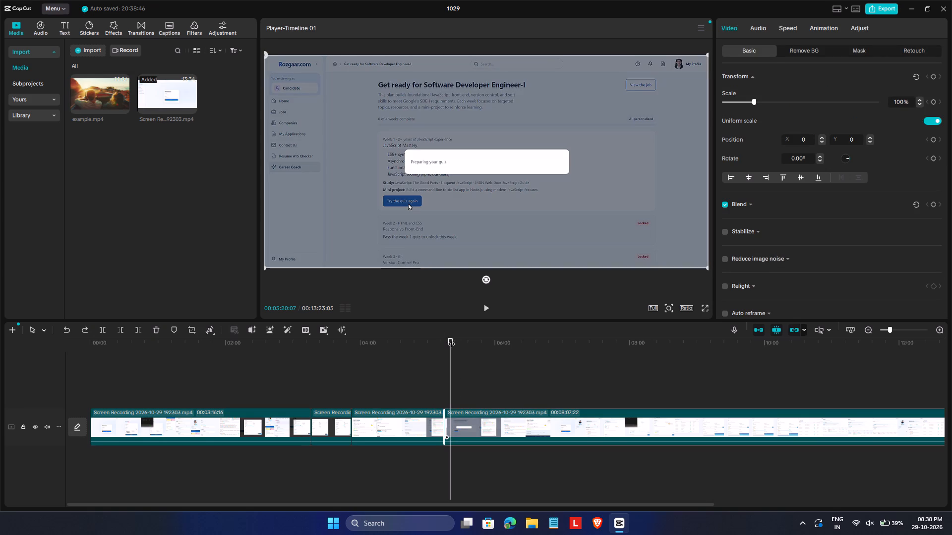
Split the recording at 00:05:21:03, while the second quiz retry is still being prepared.
click(486, 306)
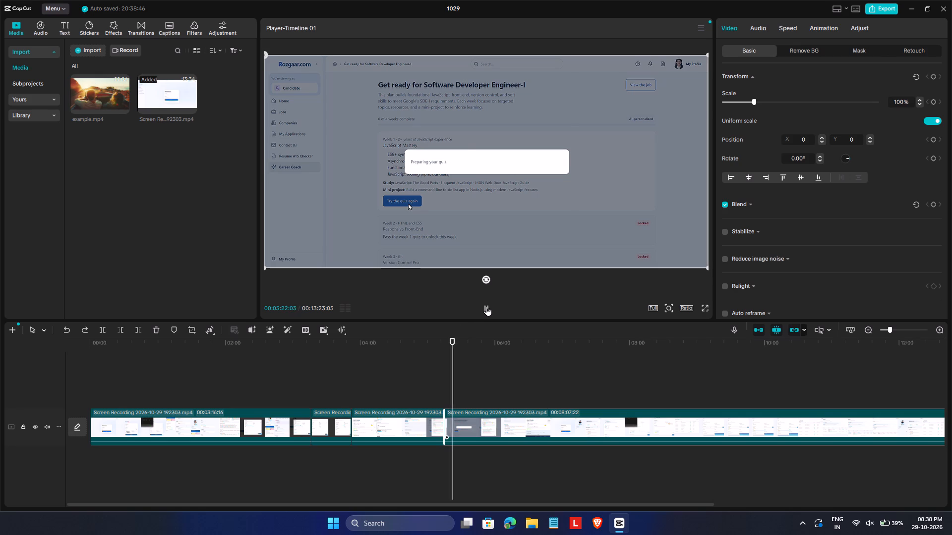
click(486, 306)
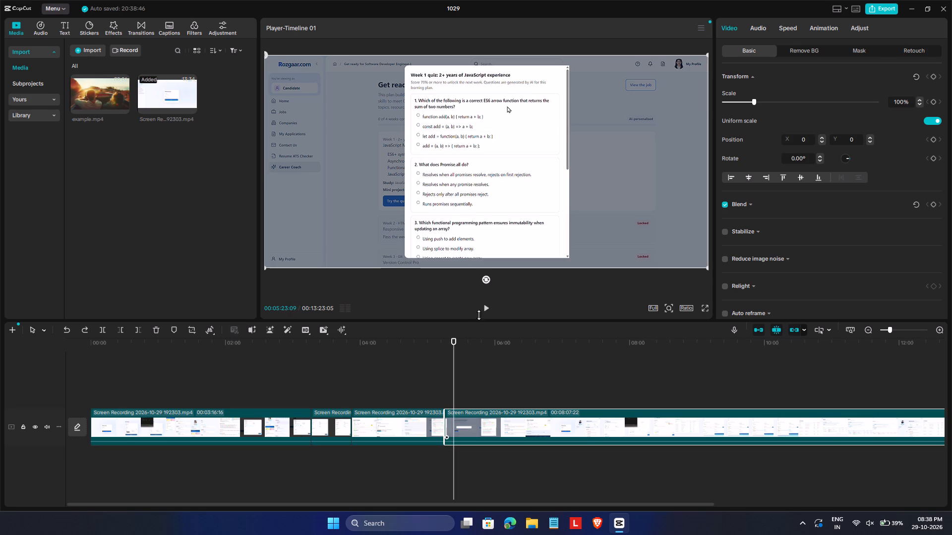
click(454, 340)
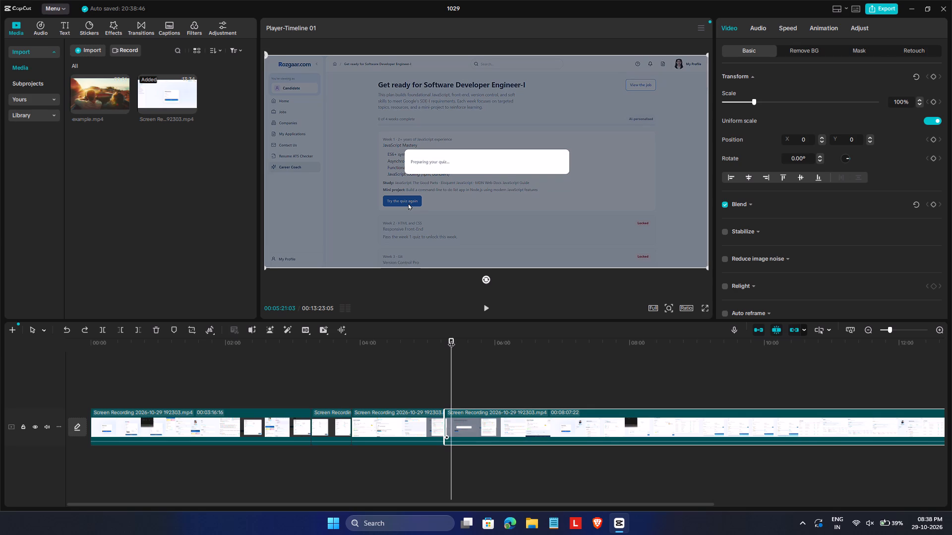
click(104, 331)
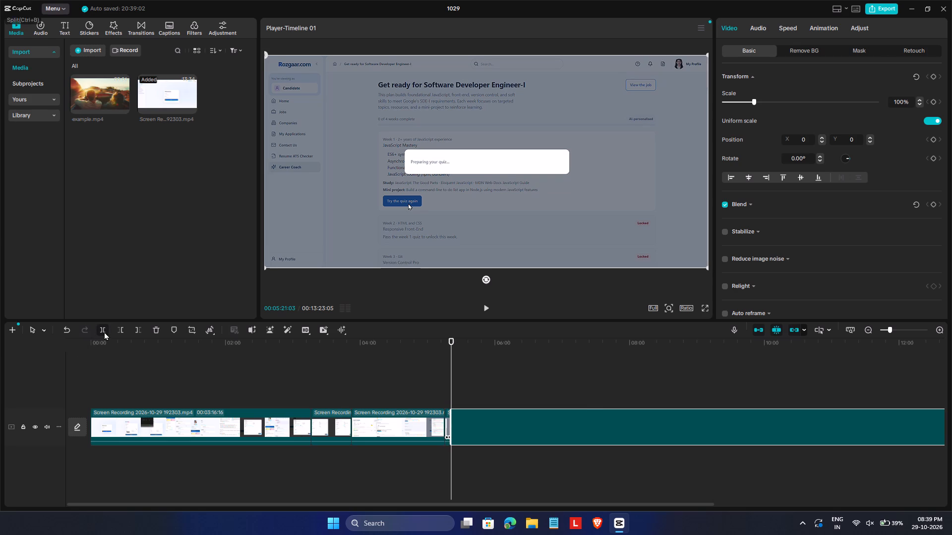
Delete the short failed-retry segment between 00:05:15:13 and 00:05:21:03.
click(450, 419)
click(451, 423)
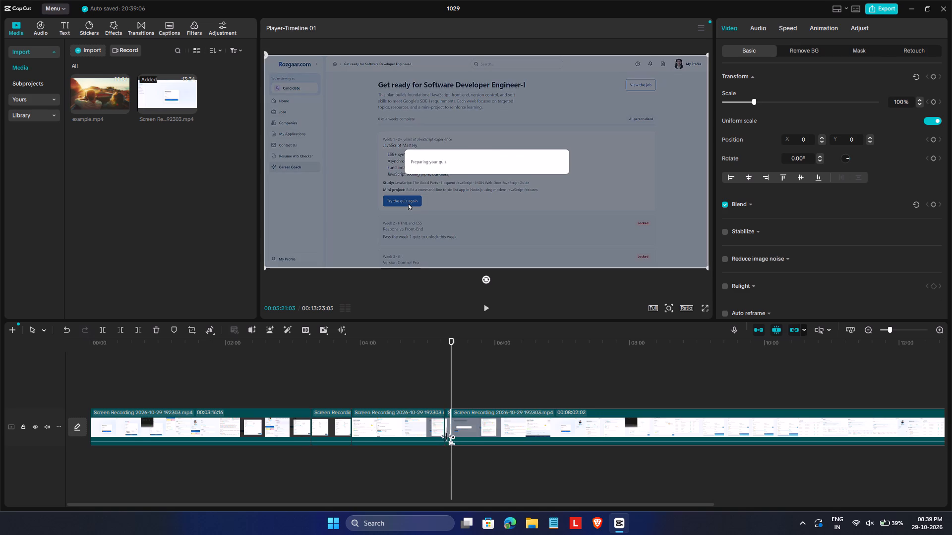
click(450, 440)
click(410, 360)
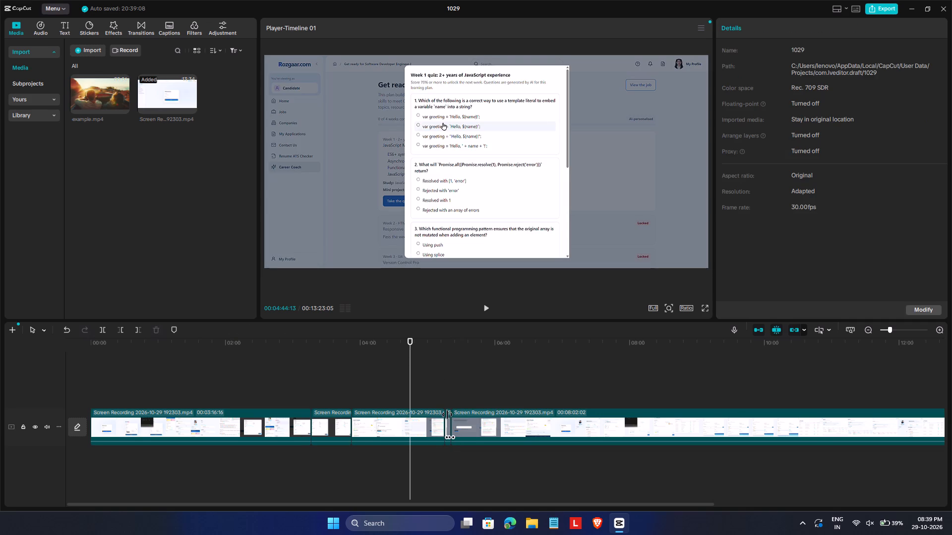
click(447, 417)
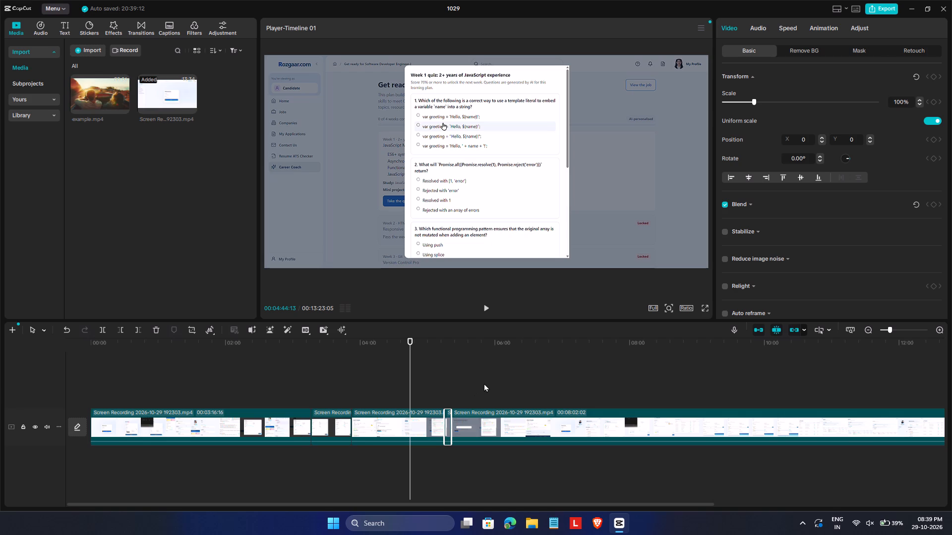
key(BackSpace)
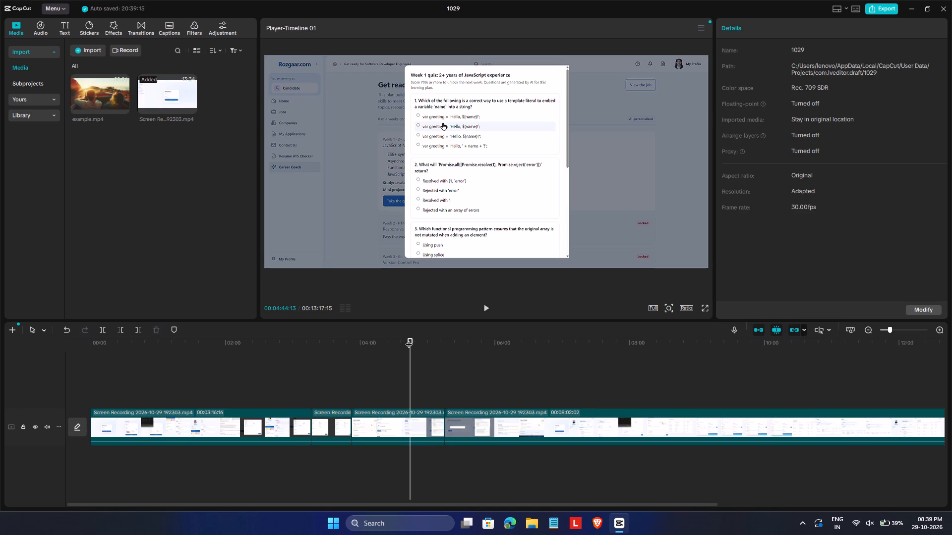
Check the playback across the new cut and split the recording at 00:05:14:18, during the first quiz-loading popup.
drag(409, 339, 435, 338)
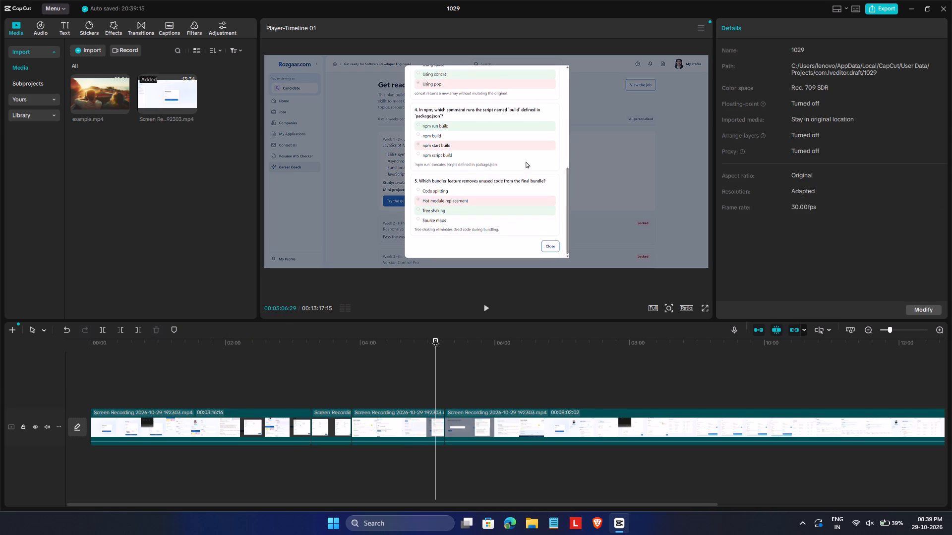
click(486, 308)
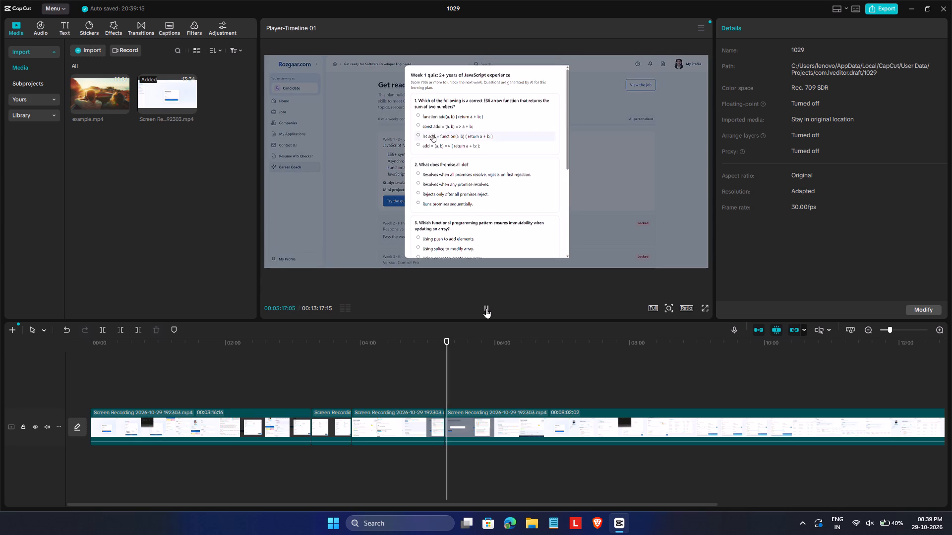
click(486, 308)
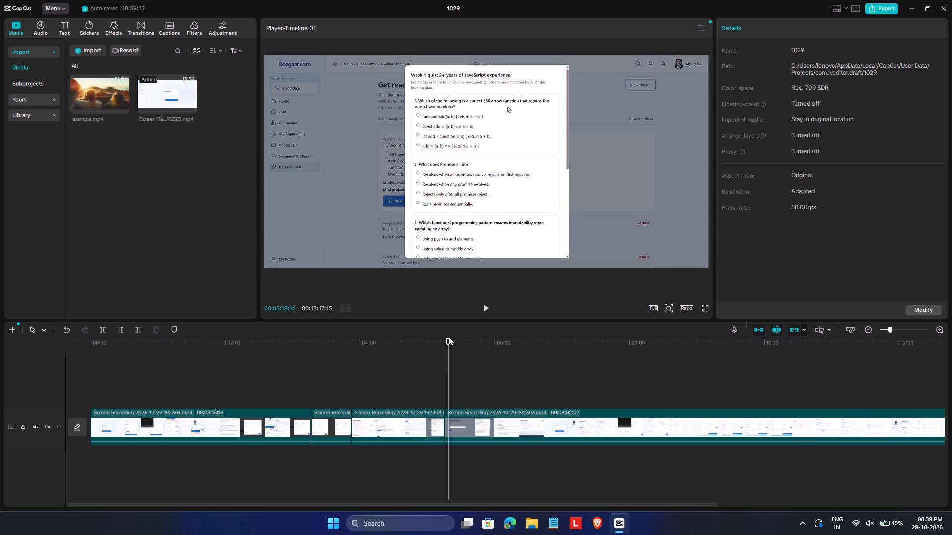
drag(448, 340, 447, 340)
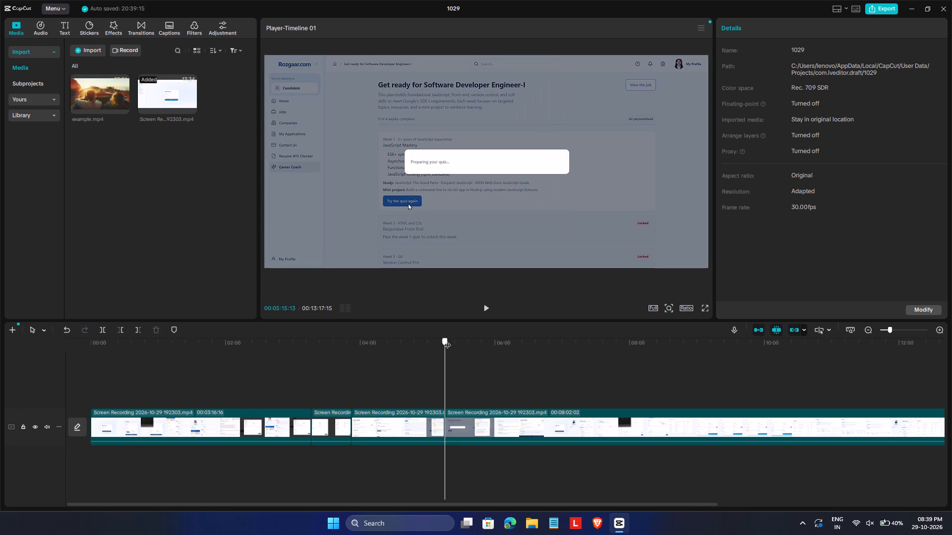
drag(447, 340, 442, 339)
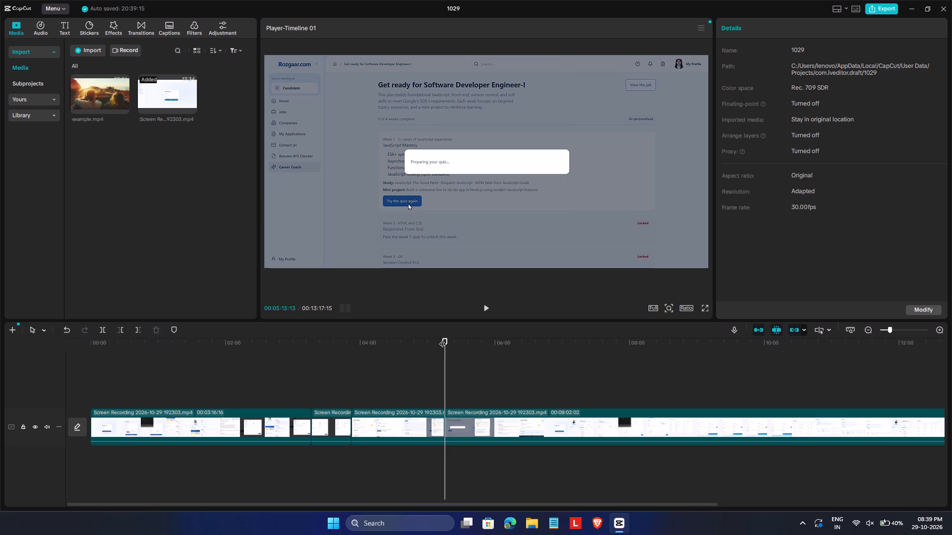
click(442, 339)
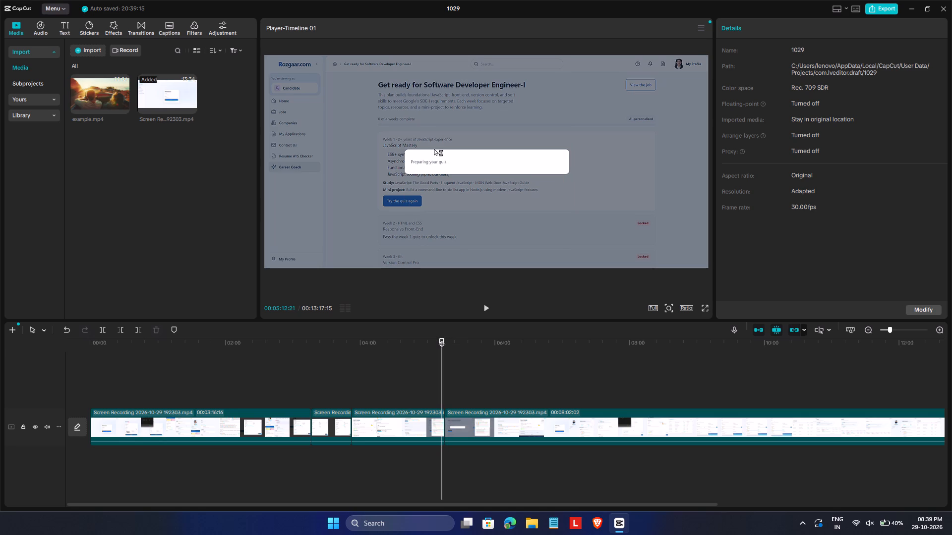
click(485, 307)
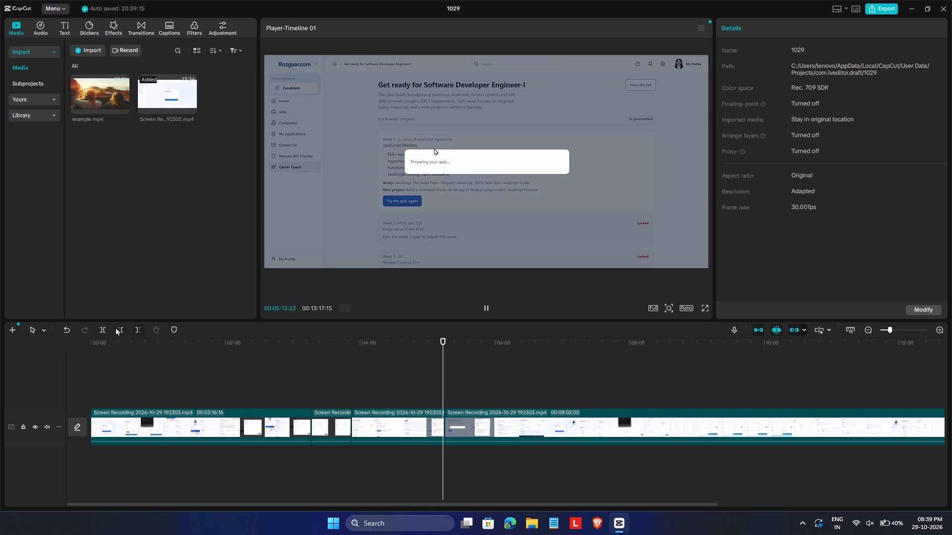
click(105, 325)
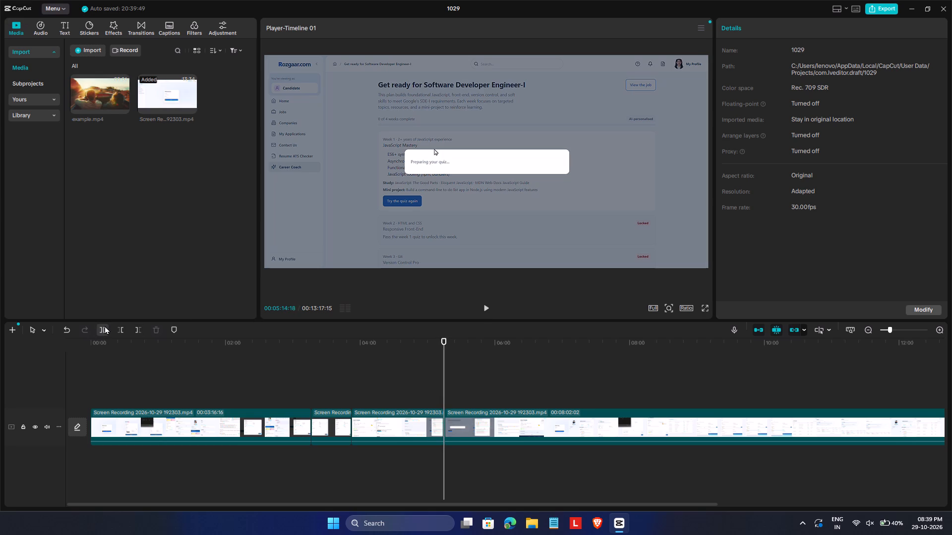
Split the recording at 00:05:17:01, where the retried Week 1 quiz opens.
click(485, 309)
click(105, 329)
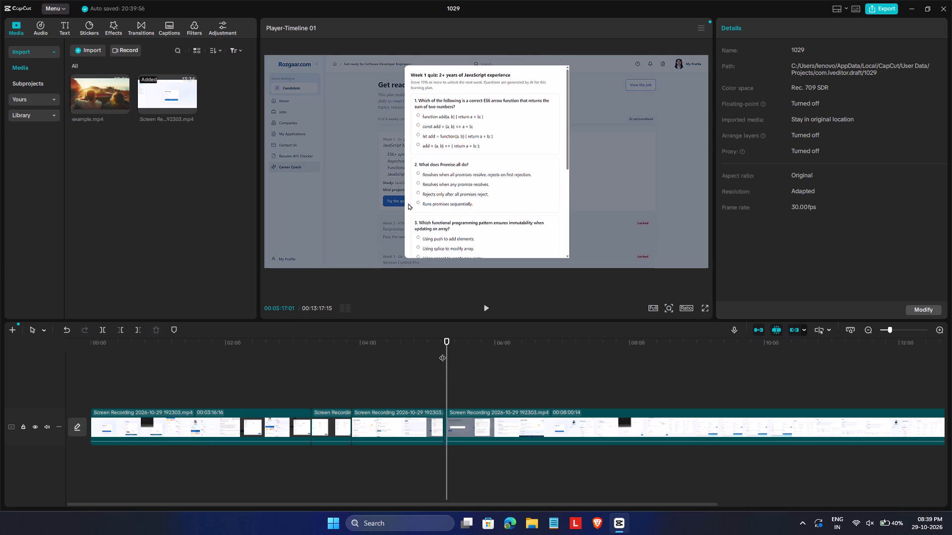
Undo the split at 00:05:17:01, where the retried Week 1 quiz opens.
click(446, 338)
key(ctrl+z)
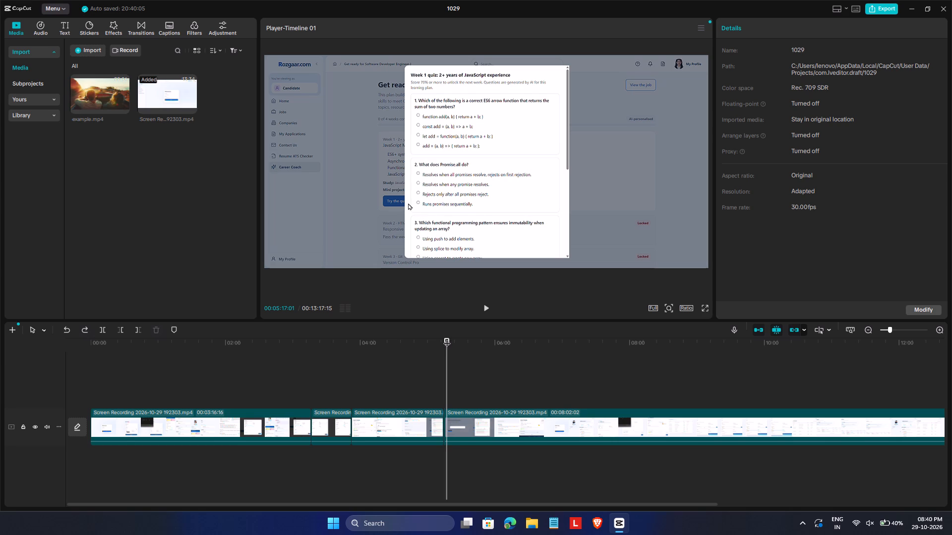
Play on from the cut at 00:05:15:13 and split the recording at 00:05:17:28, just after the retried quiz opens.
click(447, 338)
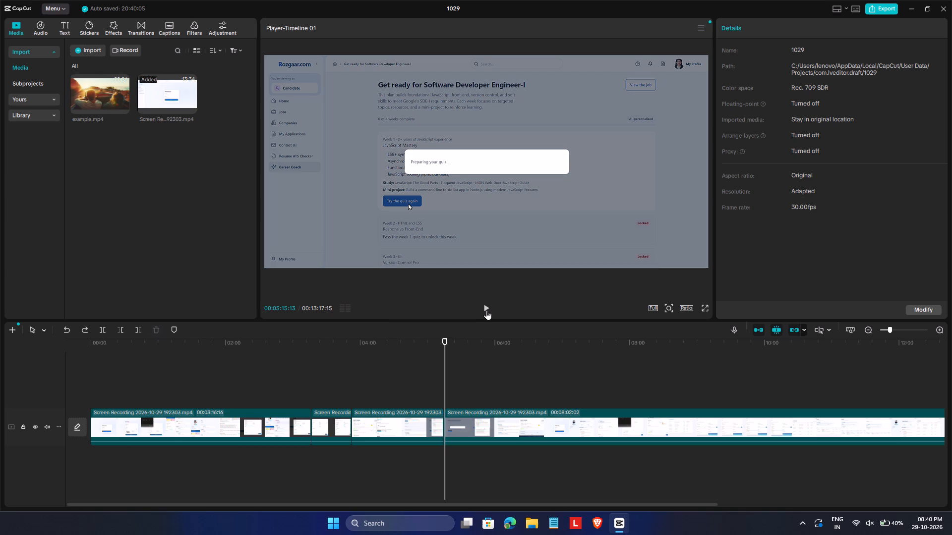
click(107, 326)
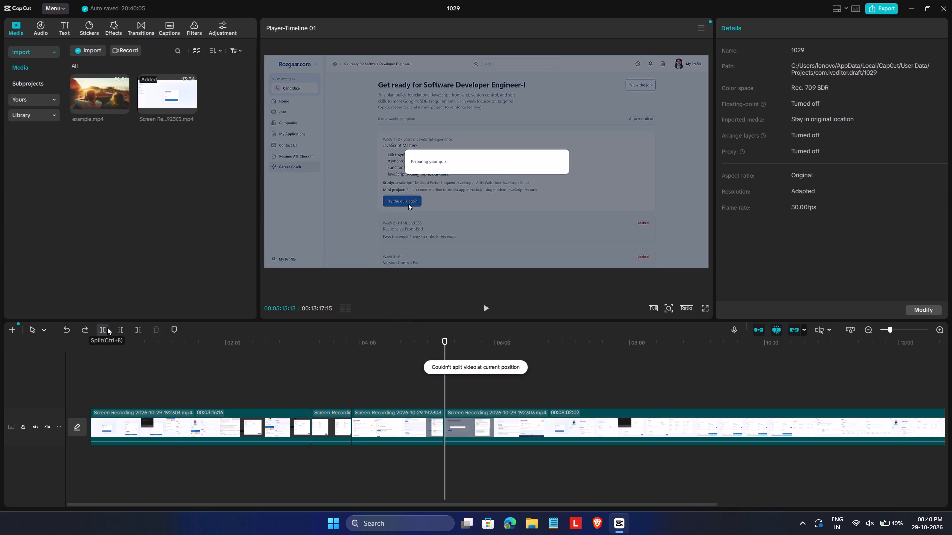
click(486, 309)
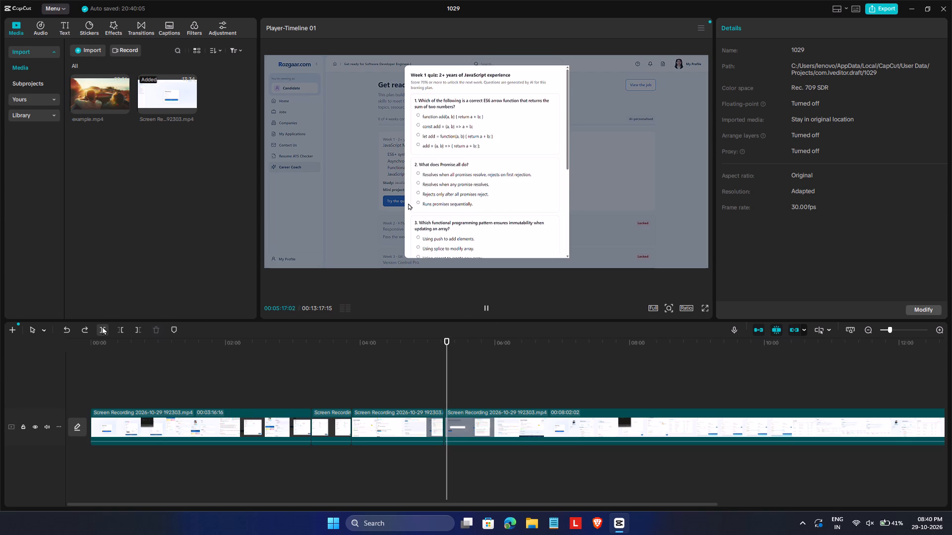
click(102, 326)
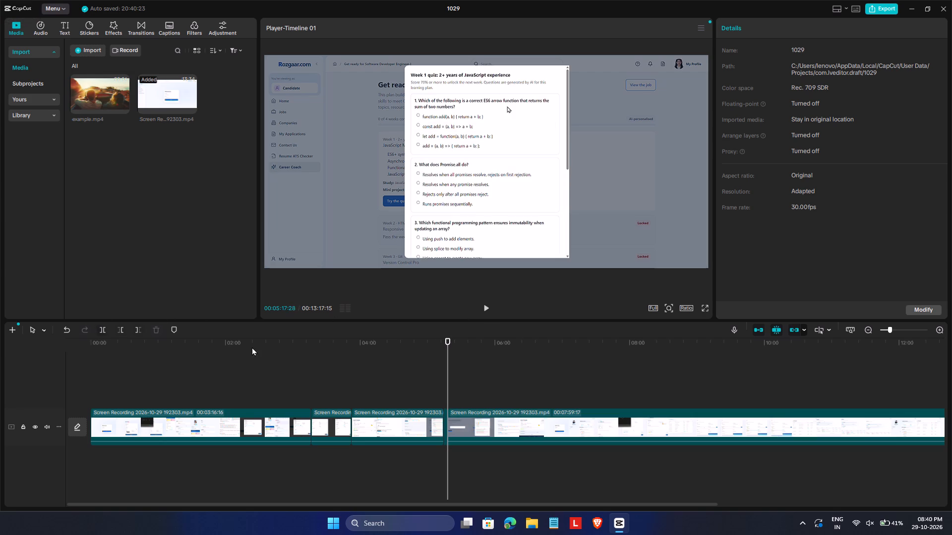
Undo the last two splits around the retried Week 1 quiz.
key(ctrl+z)
key(ctrl+z)
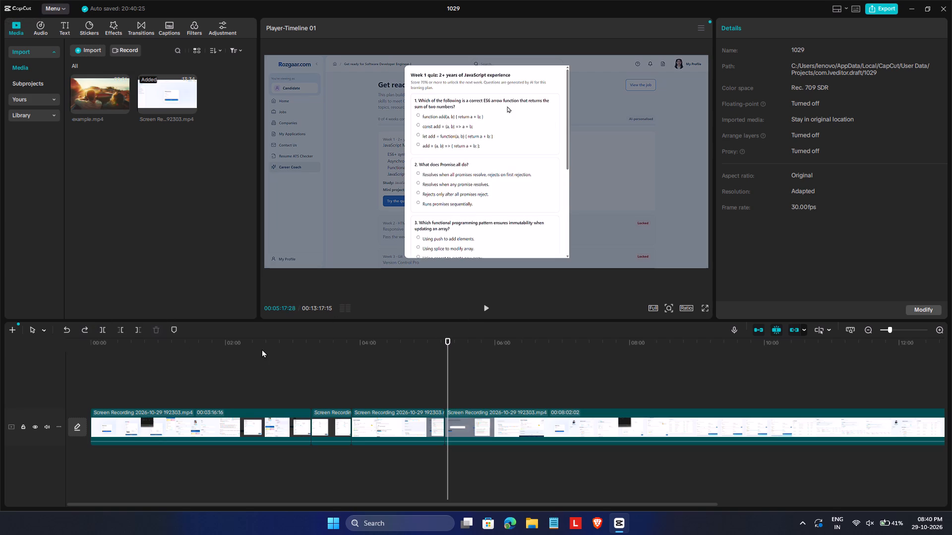
Review playback from 00:05:06:03 across the cut into the retried Week 1 quiz, pausing at 00:05:26:21.
click(487, 307)
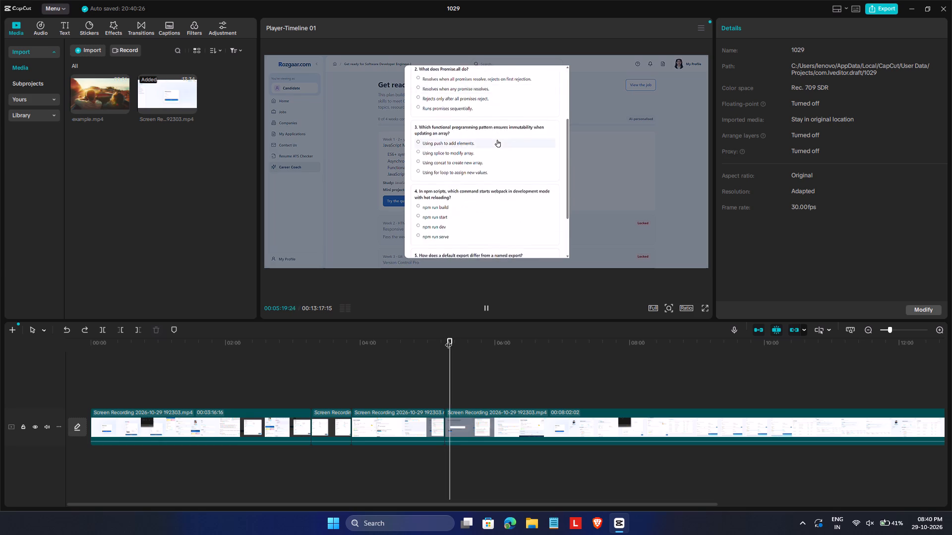
drag(449, 339, 434, 336)
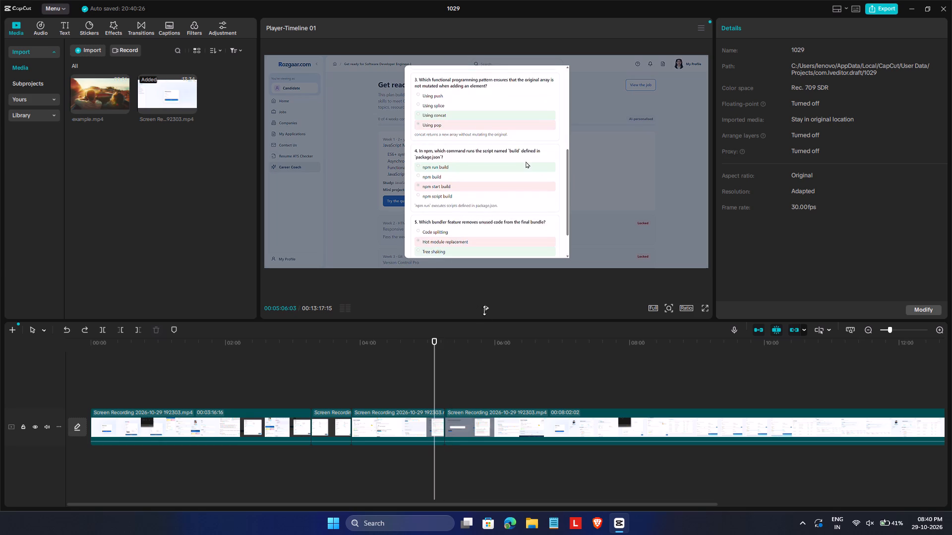
click(486, 309)
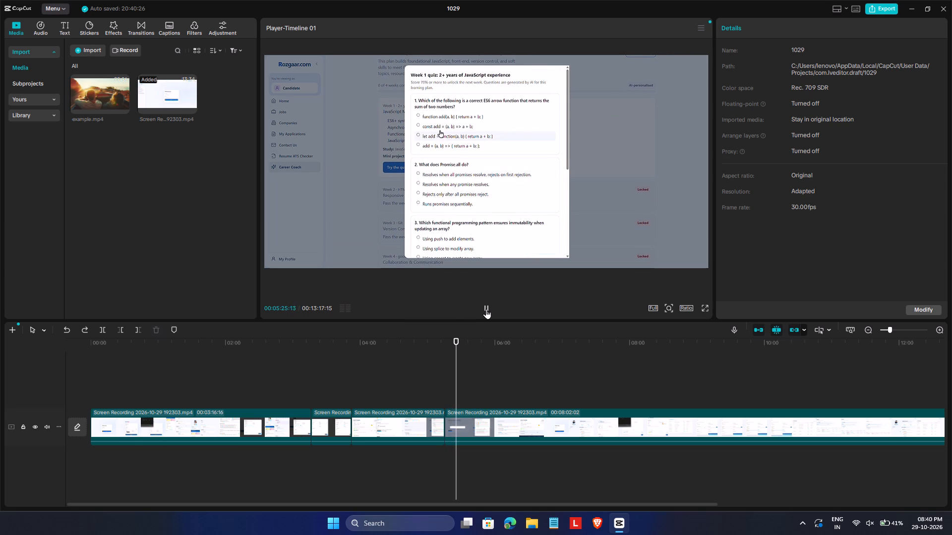
key(space)
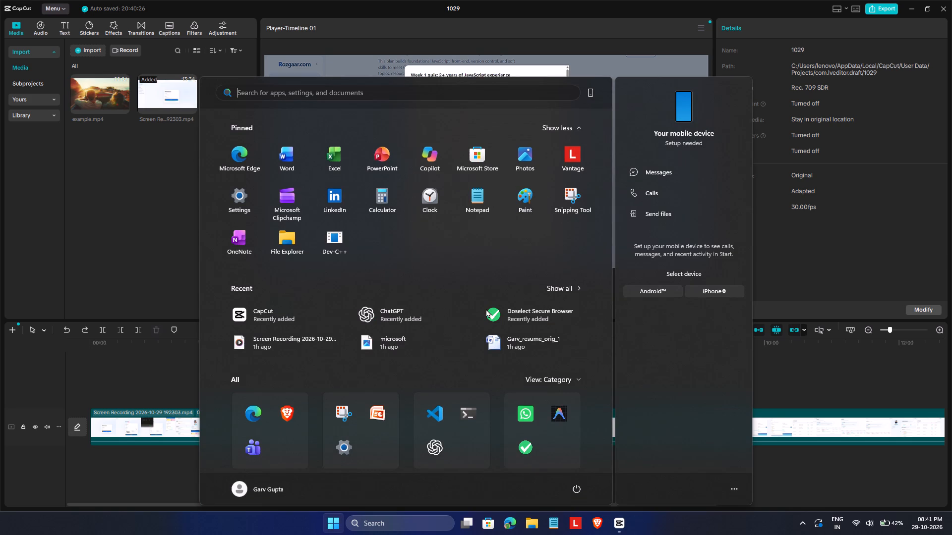
Find Spotify in the Windows search, open My playlist #1, start playback, and minimise Spotify to return to CapCut.
text(so)
key(BackSpace)
text(po)
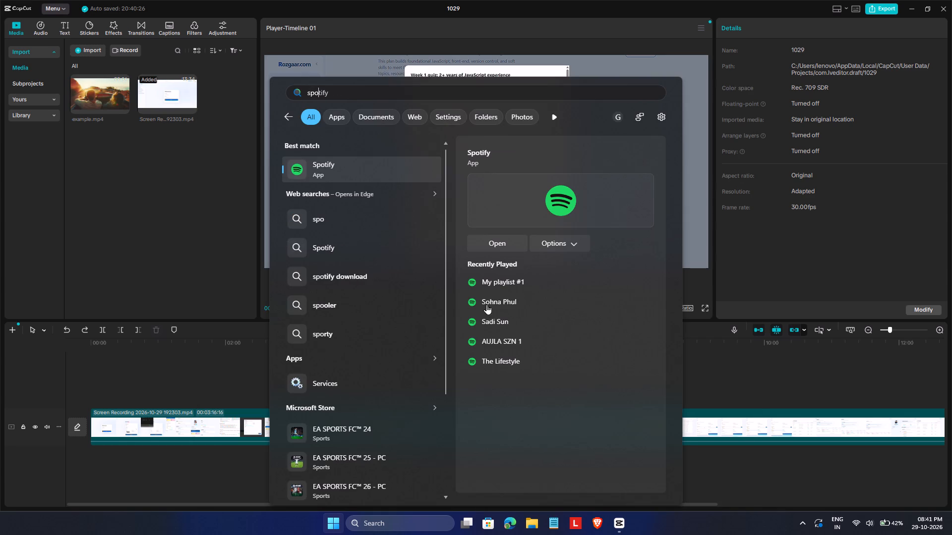
click(494, 287)
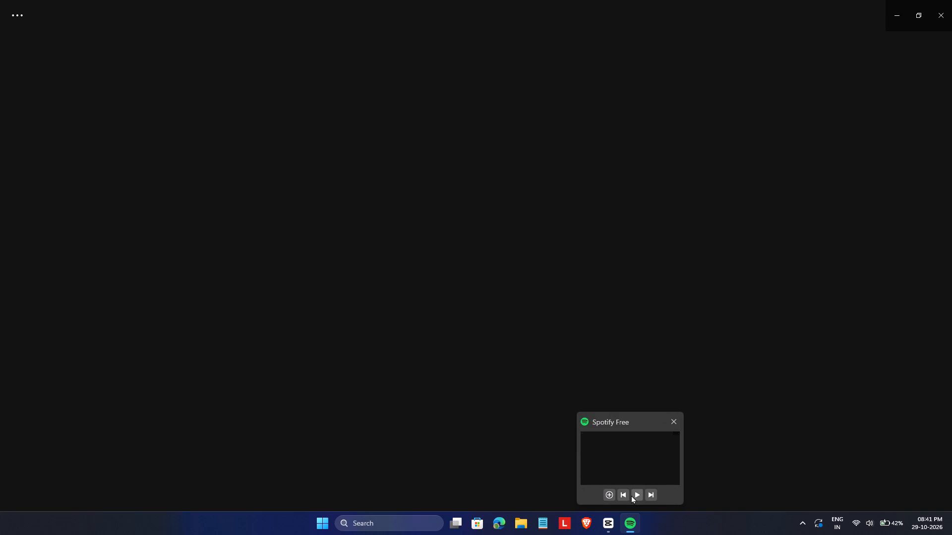
click(634, 494)
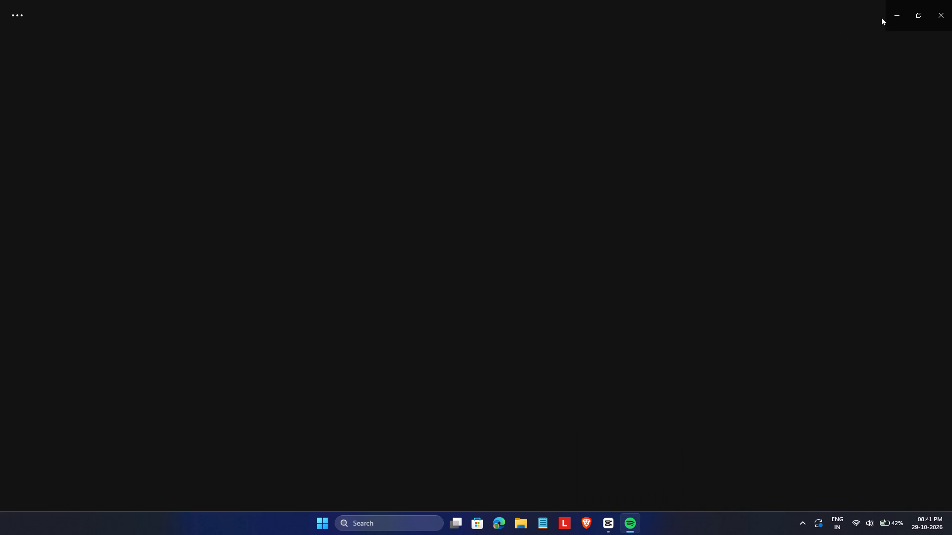
click(896, 17)
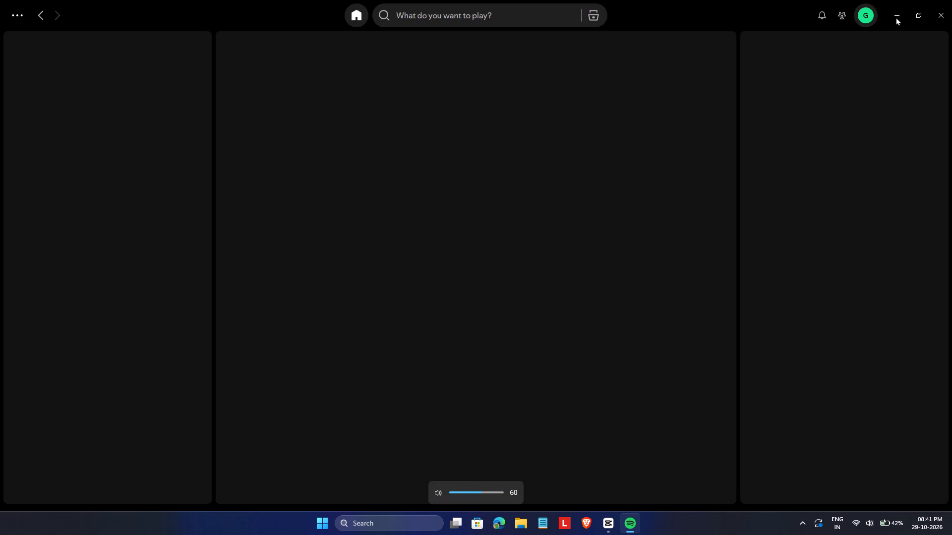
click(896, 17)
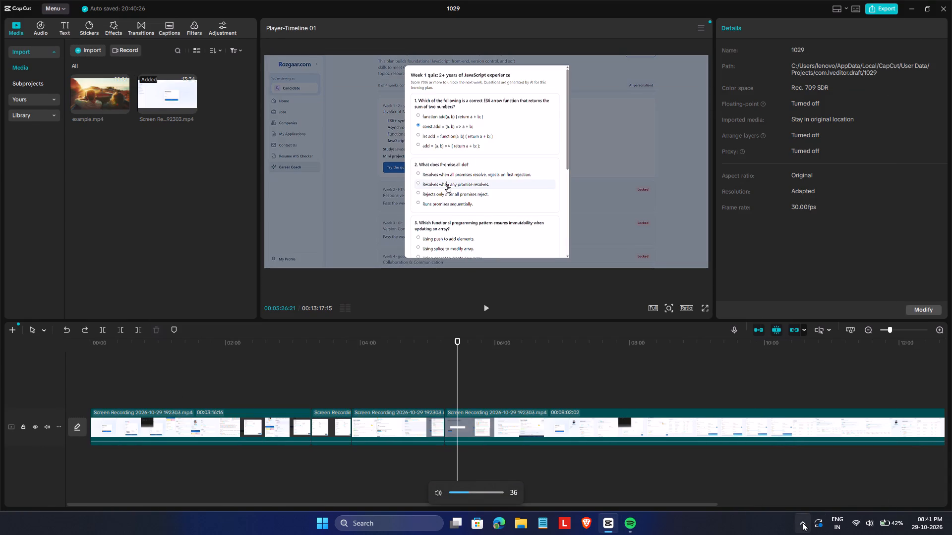
Show the hidden system tray icons.
click(803, 522)
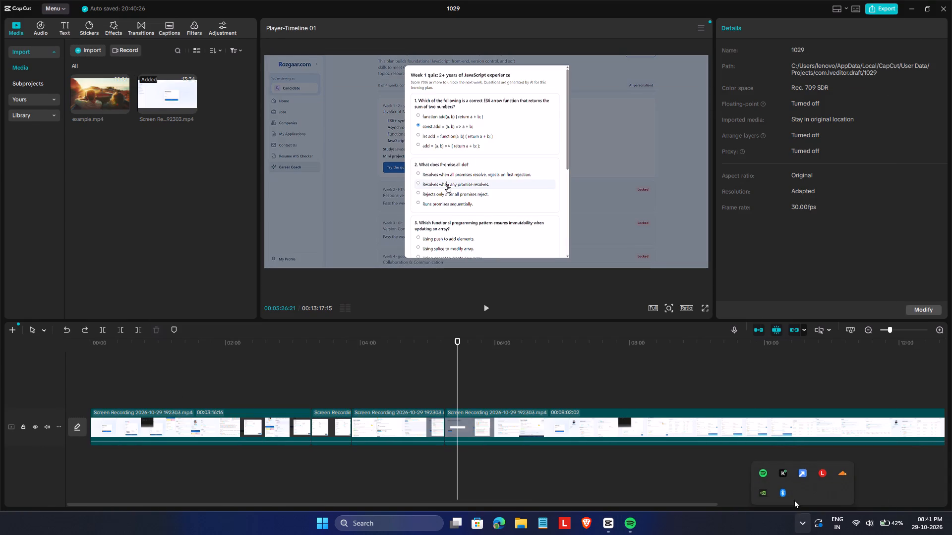
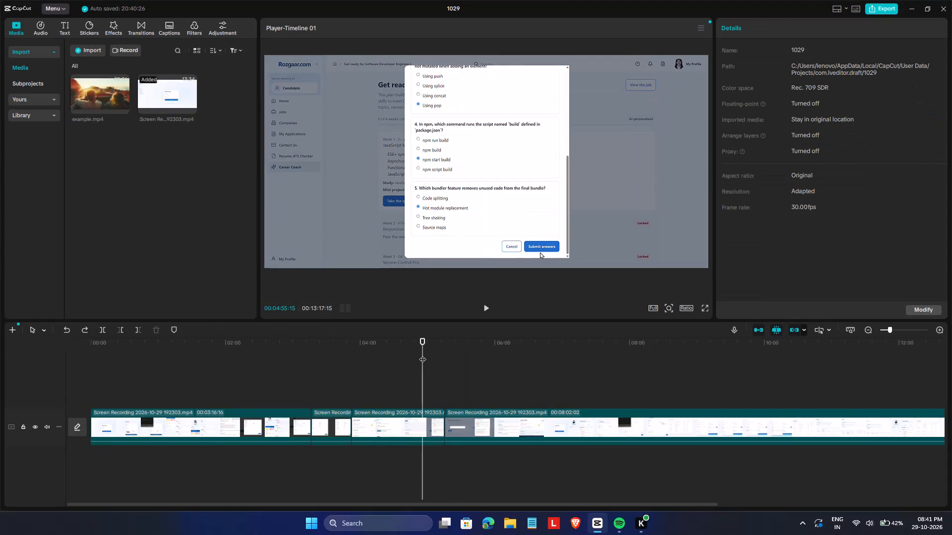
Review playback of the retried Week 1 quiz on the timeline, starting from 00:05:24:06.
click(455, 355)
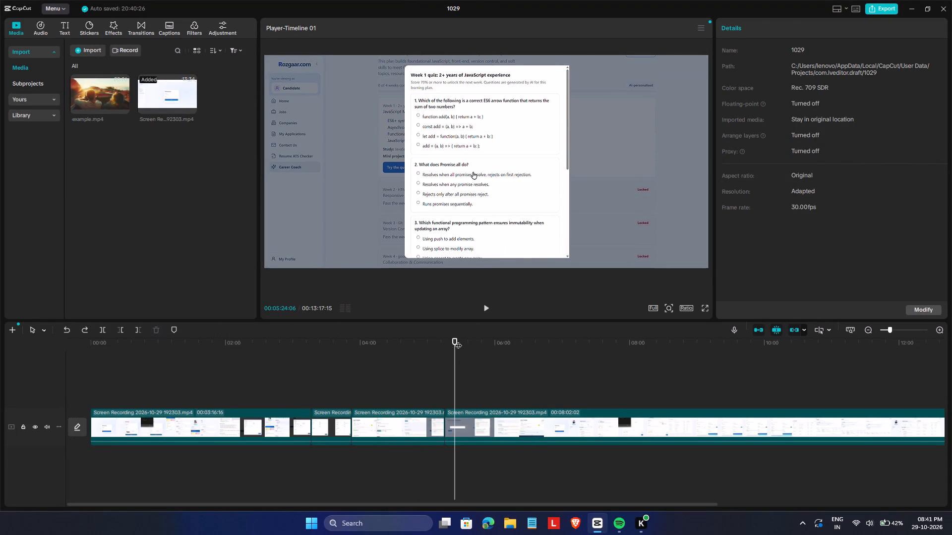
click(484, 304)
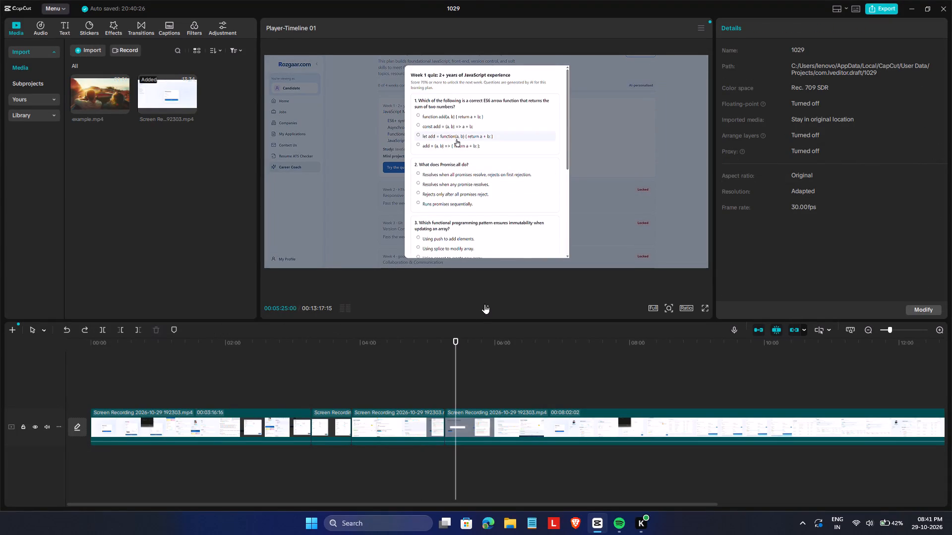
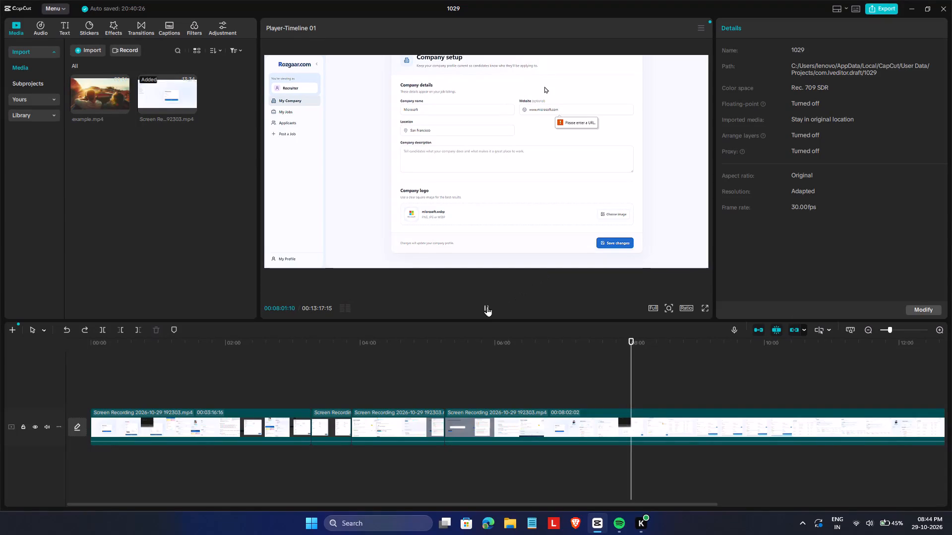
Split the recording at 00:07:58:23, where Save changes is chosen on the Company setup form before the URL error appears.
click(485, 307)
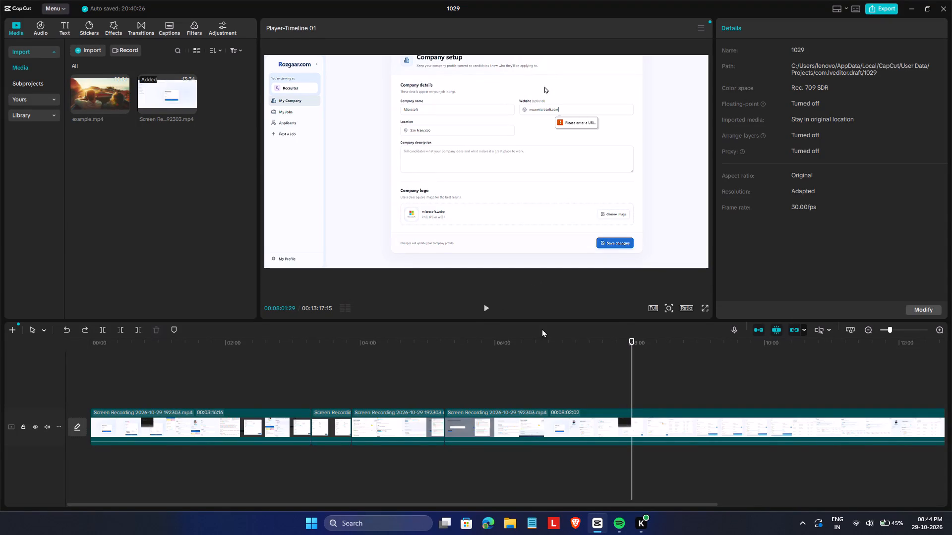
drag(633, 338, 632, 338)
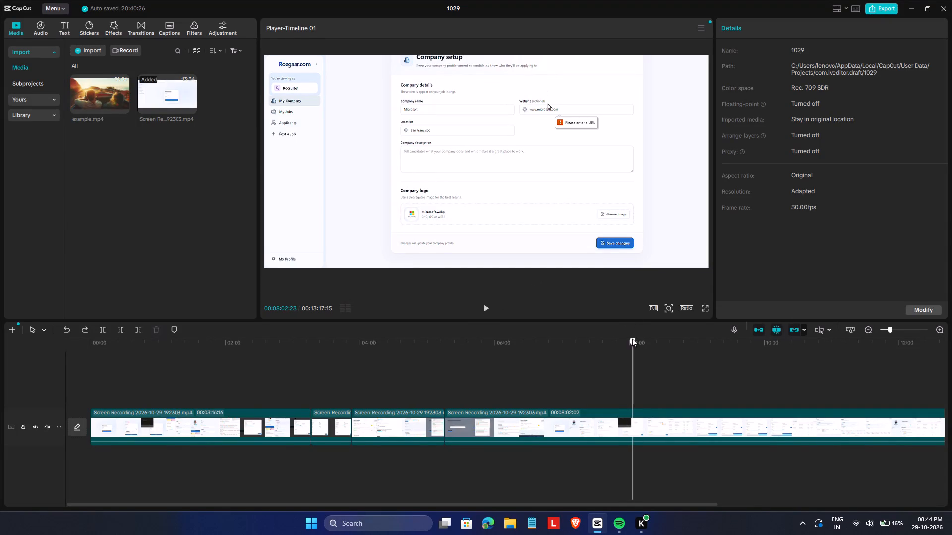
drag(632, 338, 628, 338)
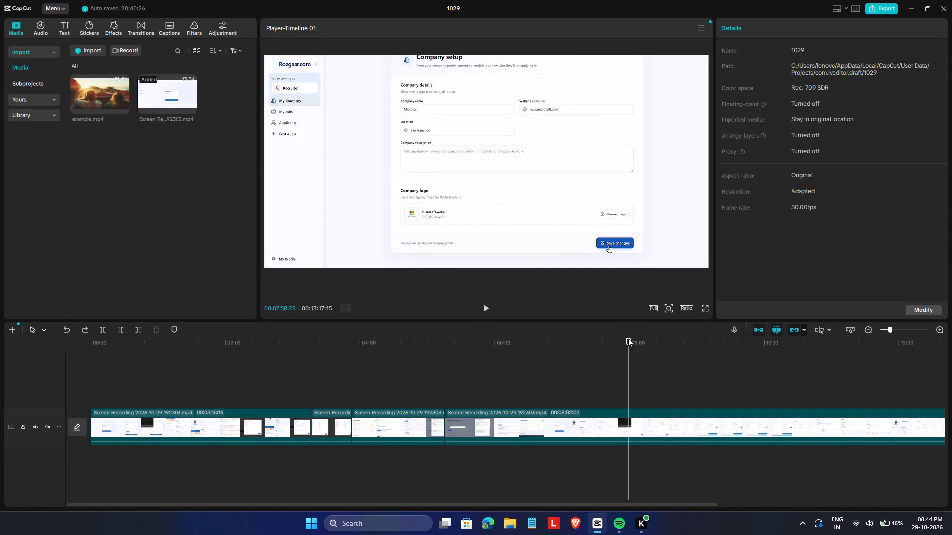
click(102, 326)
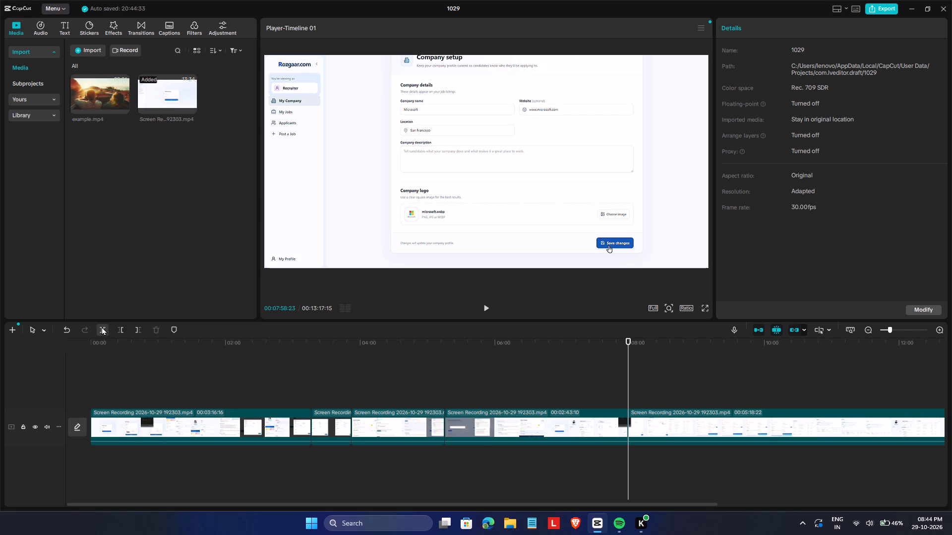
Split the recording at 00:08:13:24 on the corrected Save changes moment and delete the website URL error segment before it.
click(485, 310)
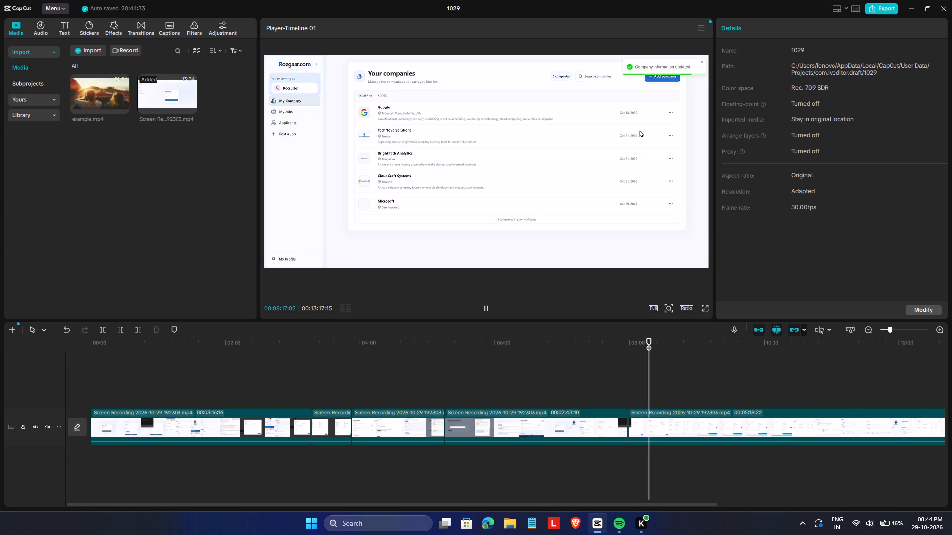
drag(649, 343, 641, 343)
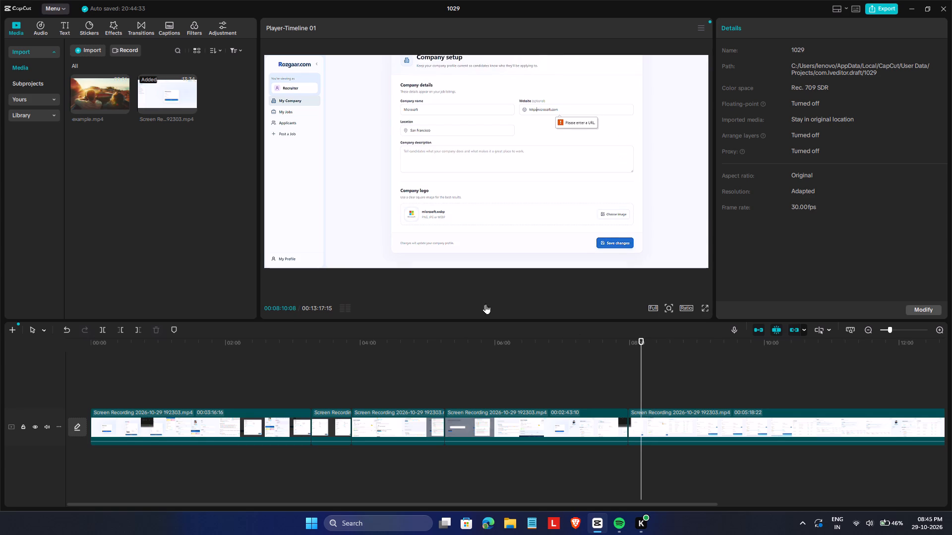
click(485, 304)
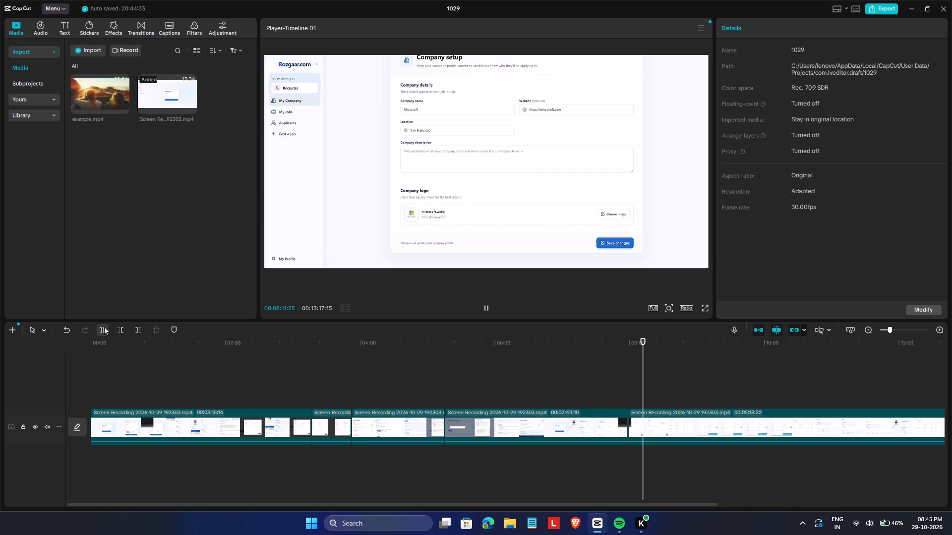
click(104, 326)
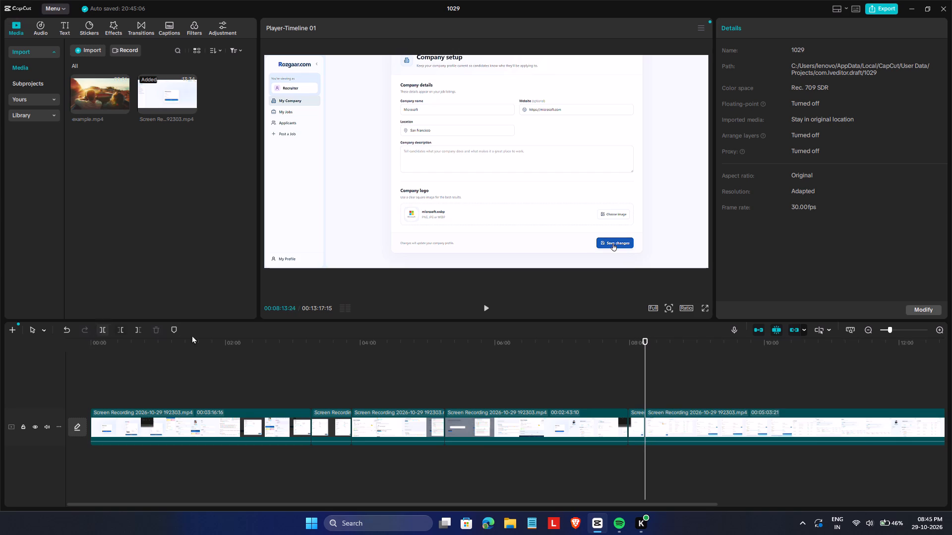
click(632, 427)
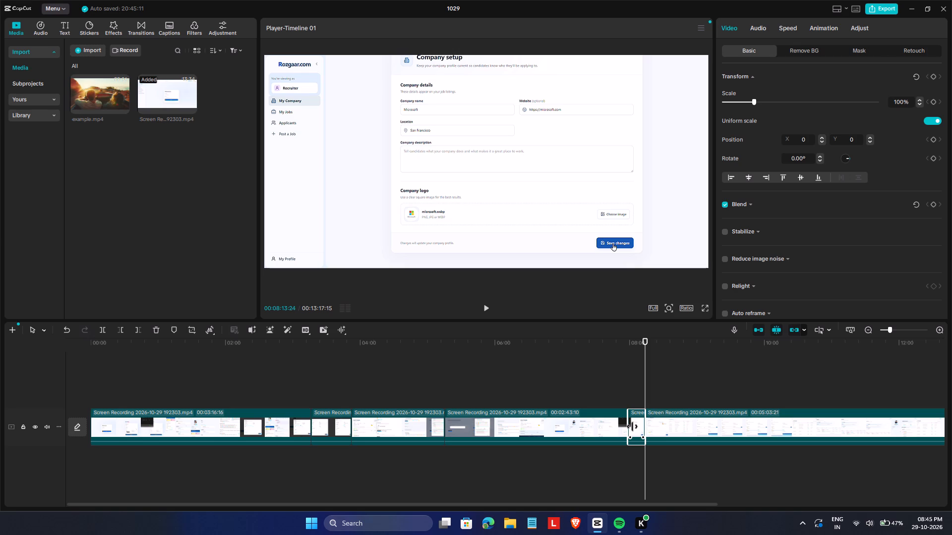
key(BackSpace)
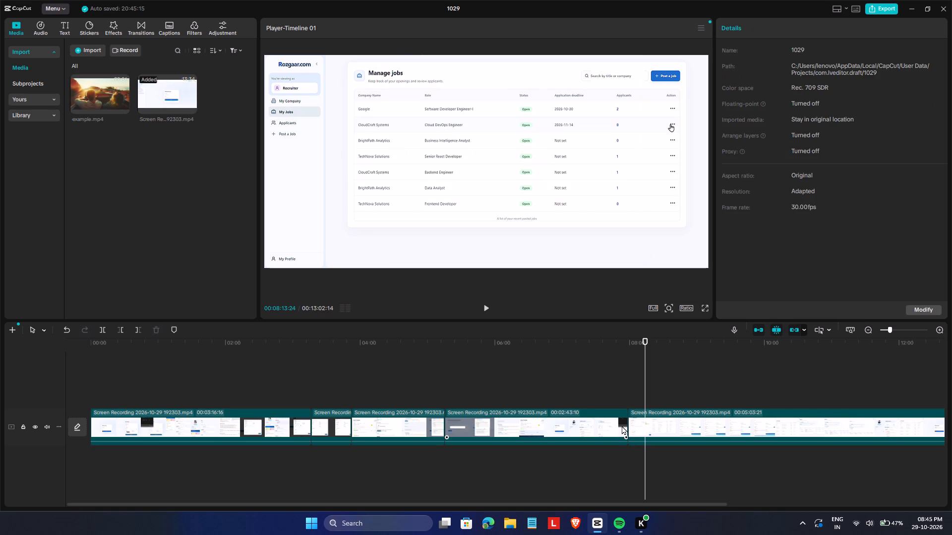
Review playback across the new Company setup cut, starting from 00:07:54:11.
click(621, 425)
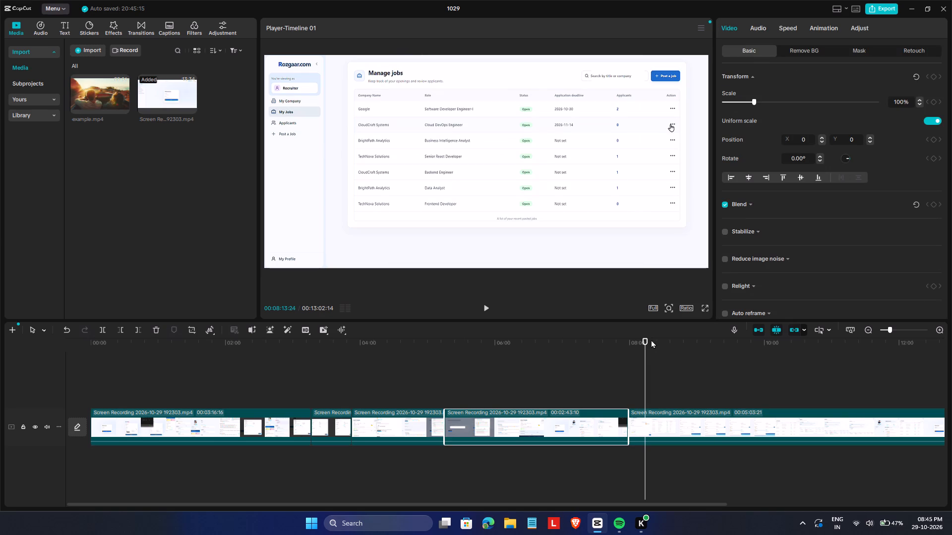
click(646, 342)
drag(646, 342, 619, 342)
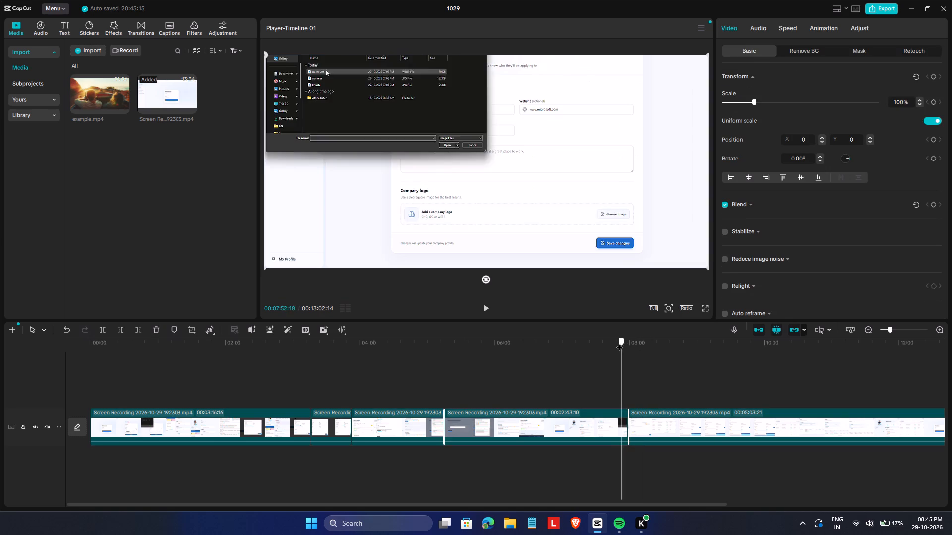
drag(619, 342, 623, 342)
click(623, 342)
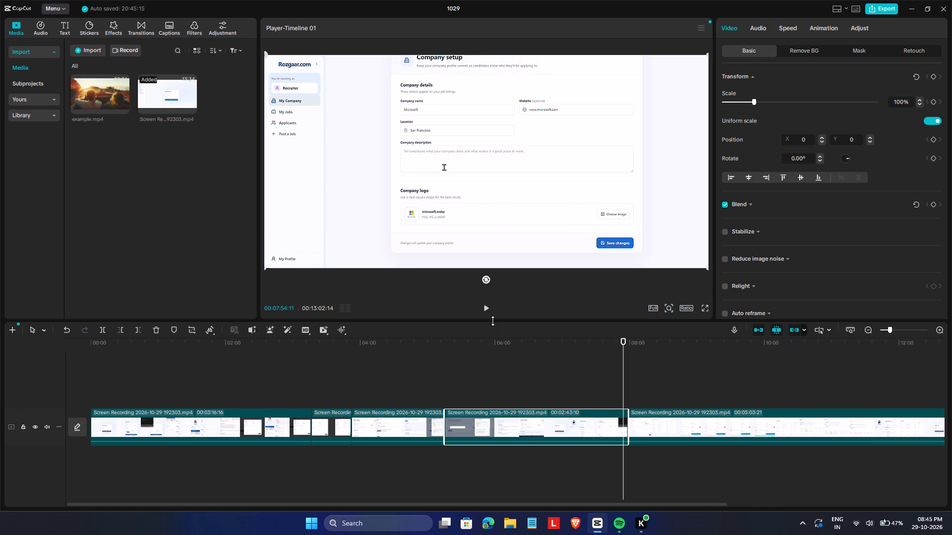
click(484, 306)
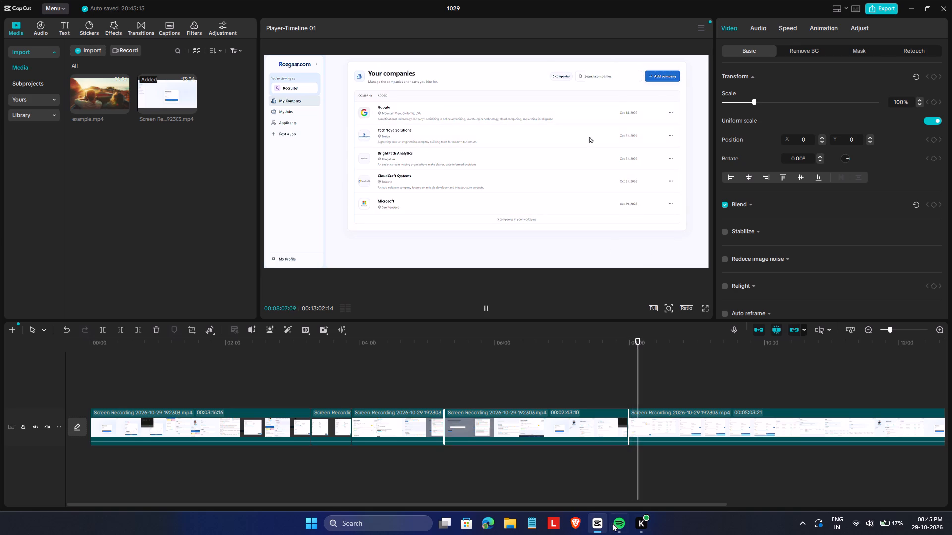
Skip forward to another track in Spotify.
click(639, 494)
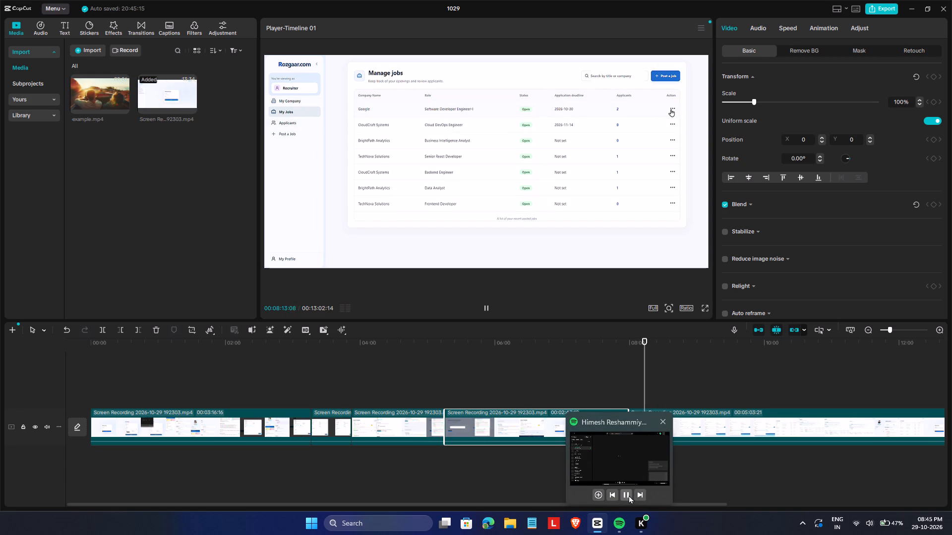
click(634, 490)
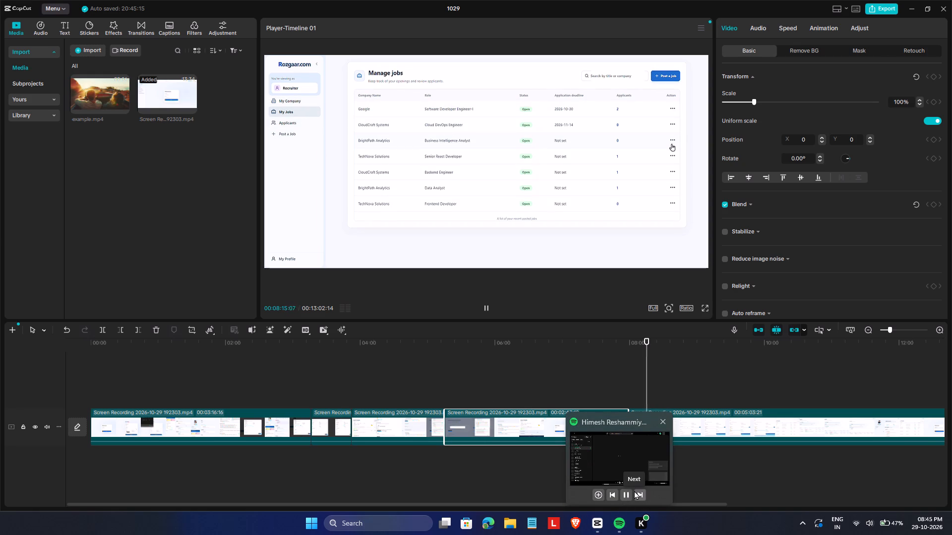
click(645, 492)
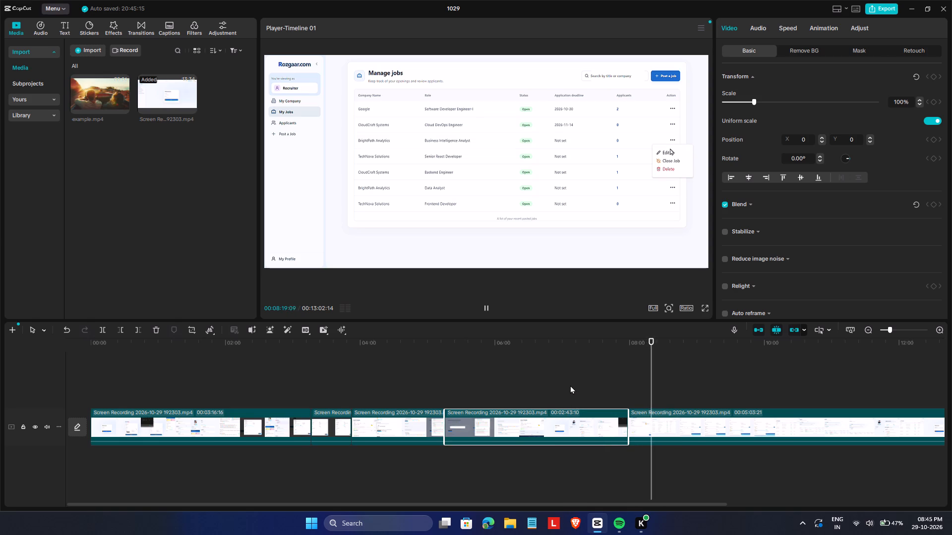
Review playback of the Your companies section, starting from 00:08:05:25.
click(570, 385)
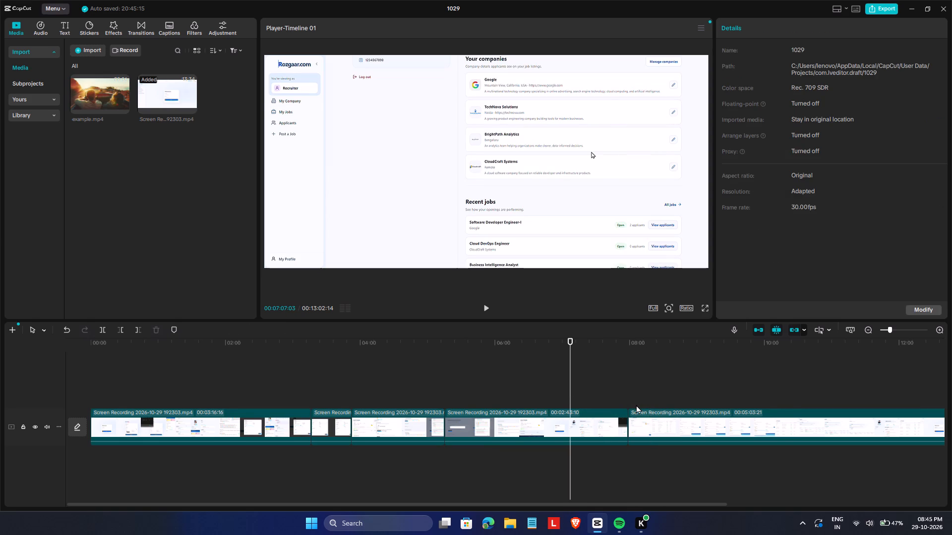
click(636, 405)
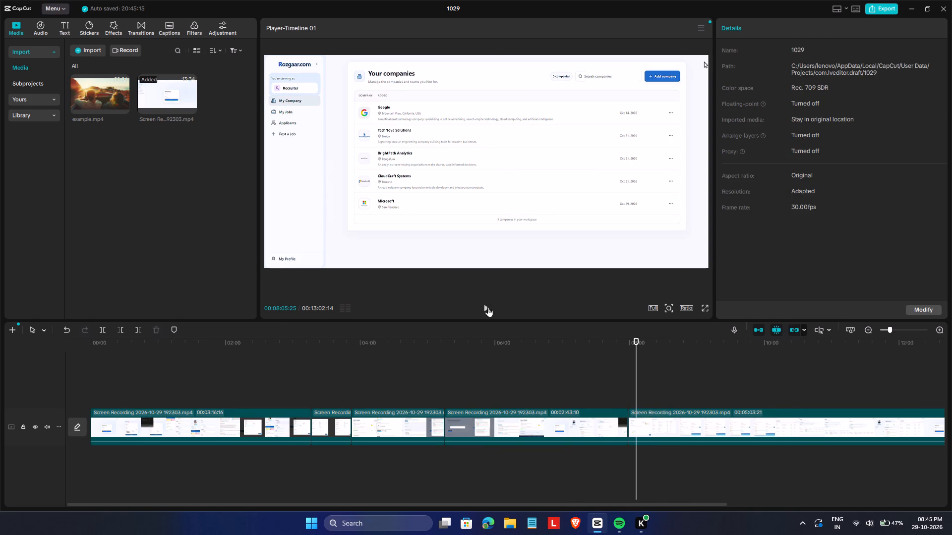
click(484, 308)
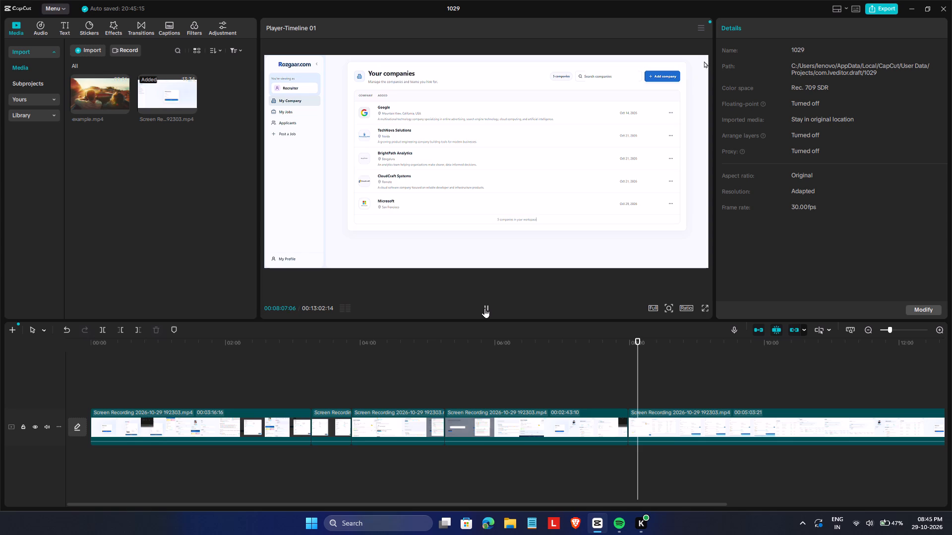
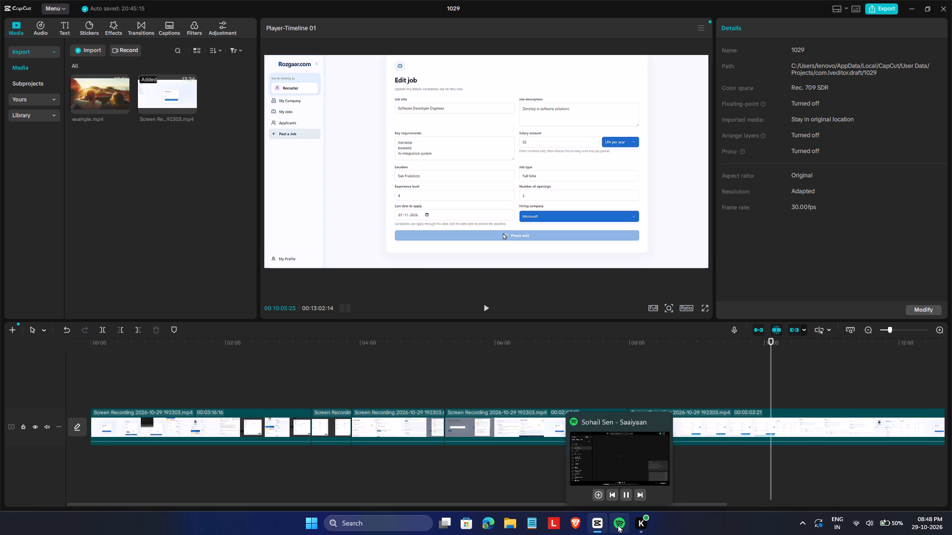
Resume playback from 00:10:05:25 to review the Edit job section of the recording.
click(486, 308)
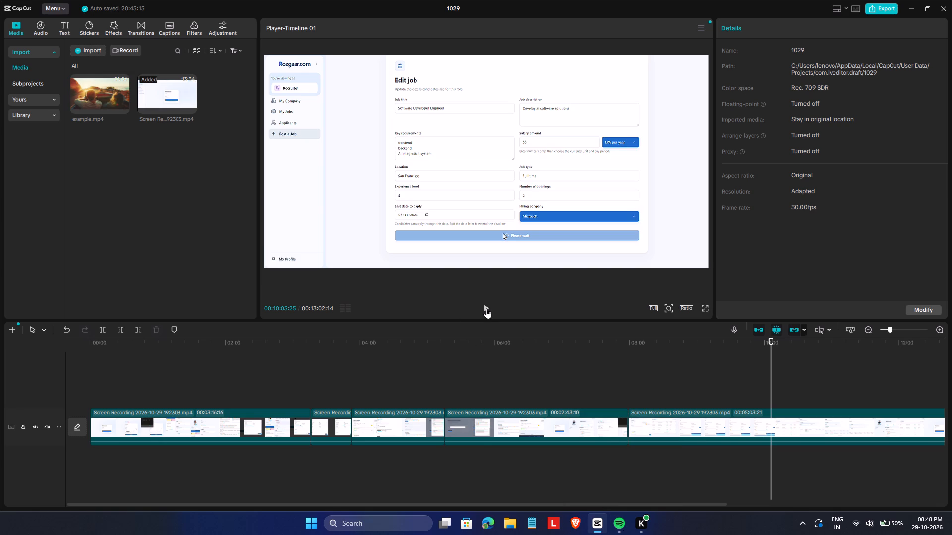
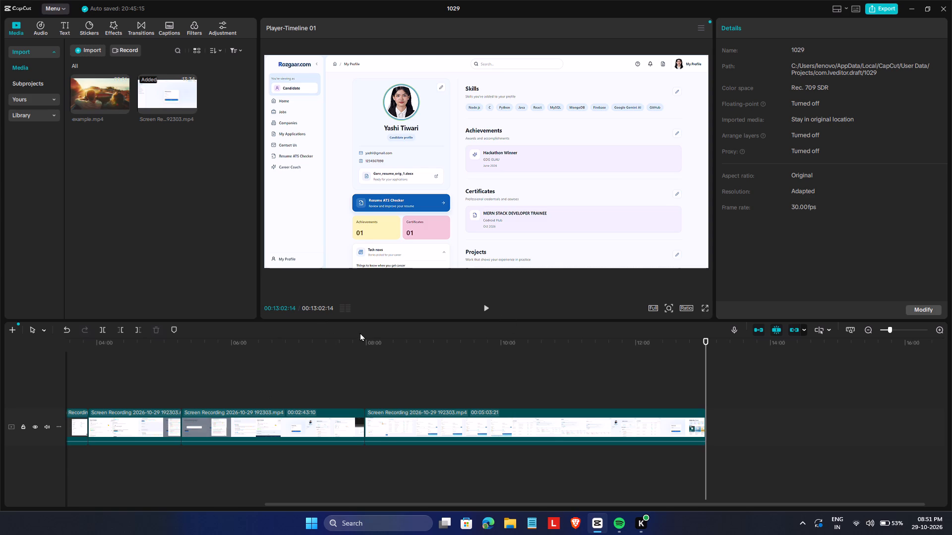
Replay the recording from the start and skim it up to the learning plan being built, around 00:04:31.
click(483, 306)
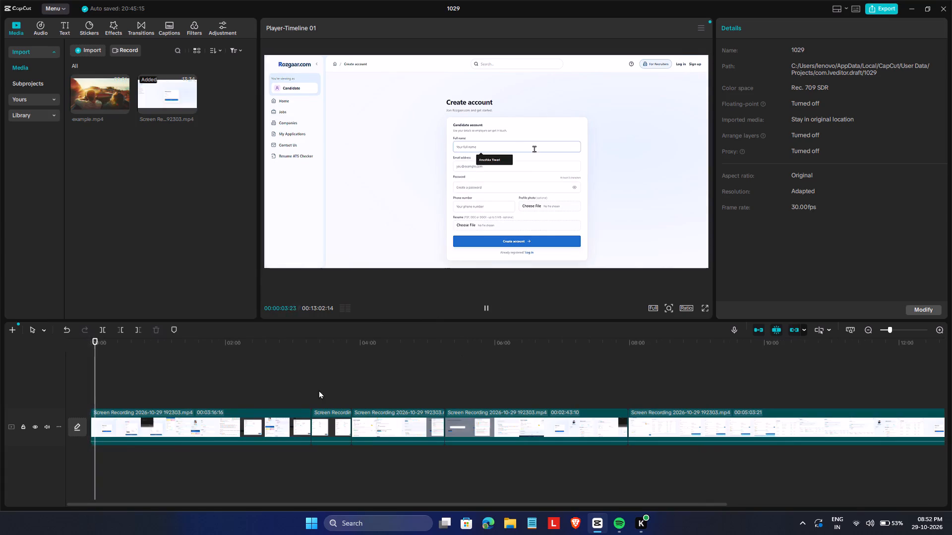
drag(95, 358, 143, 373)
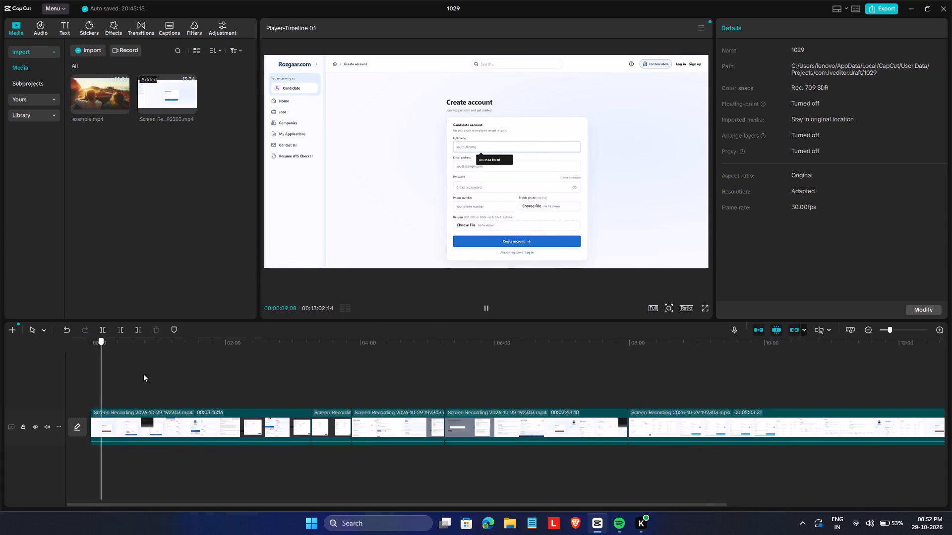
drag(143, 373, 429, 401)
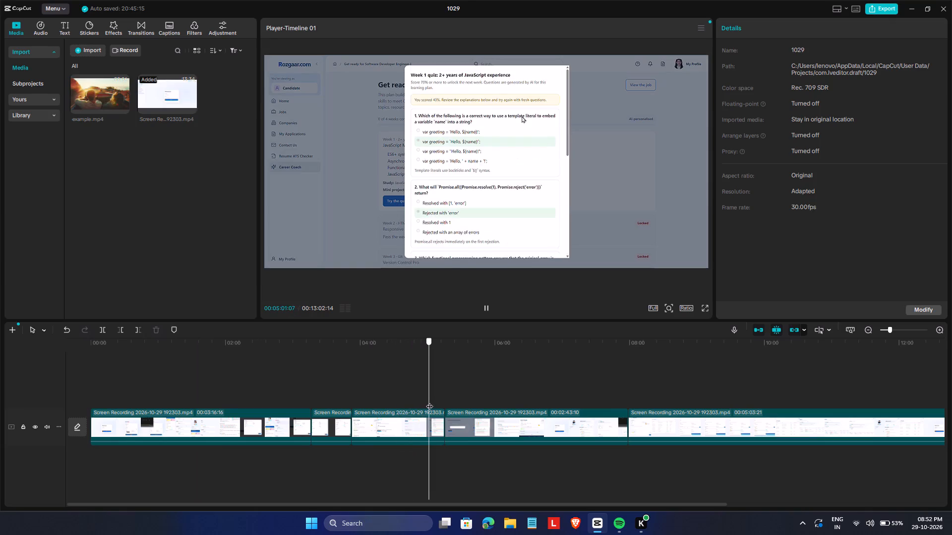
drag(429, 401, 404, 407)
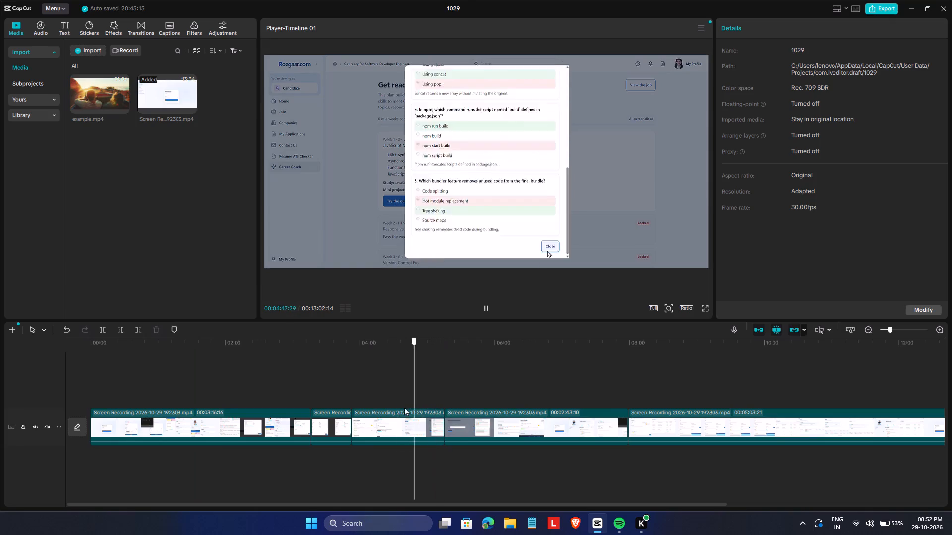
drag(404, 407, 334, 409)
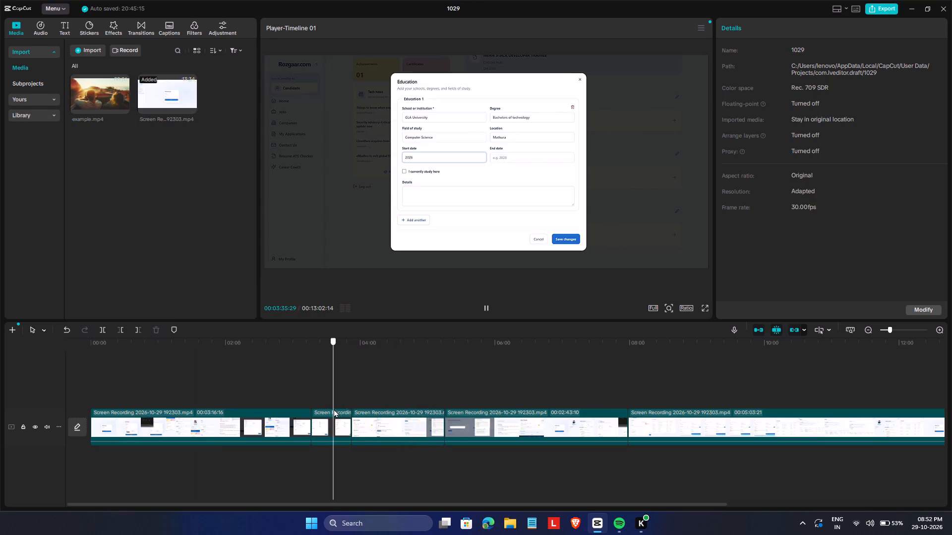
drag(334, 409, 367, 415)
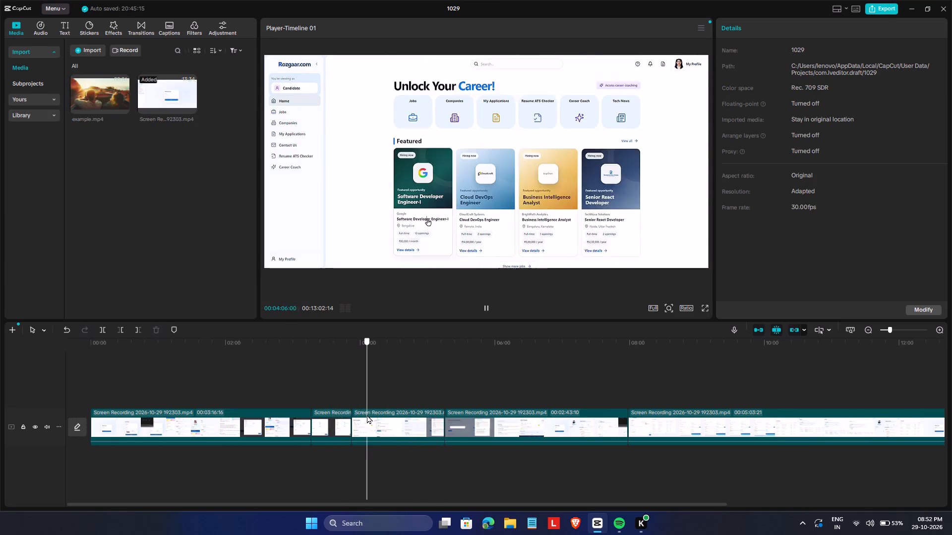
drag(367, 415, 375, 415)
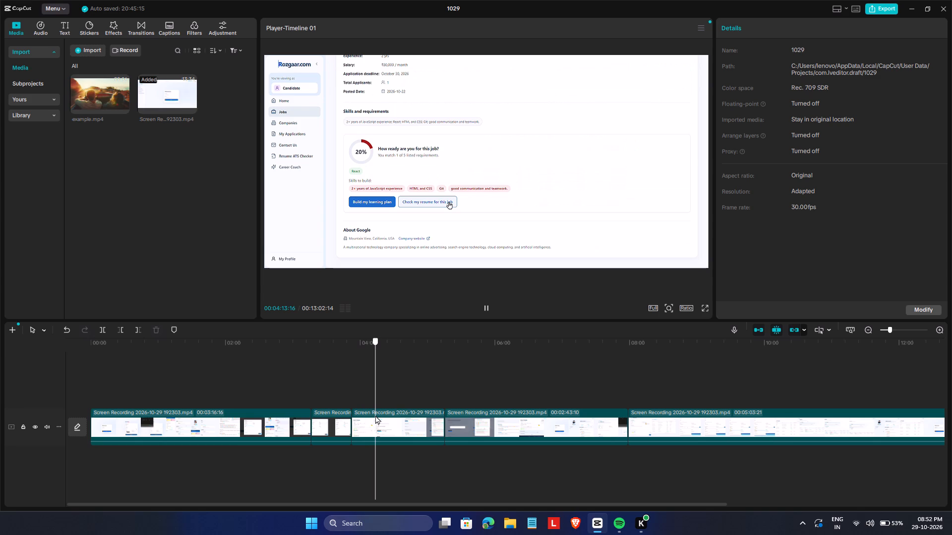
drag(375, 415, 386, 415)
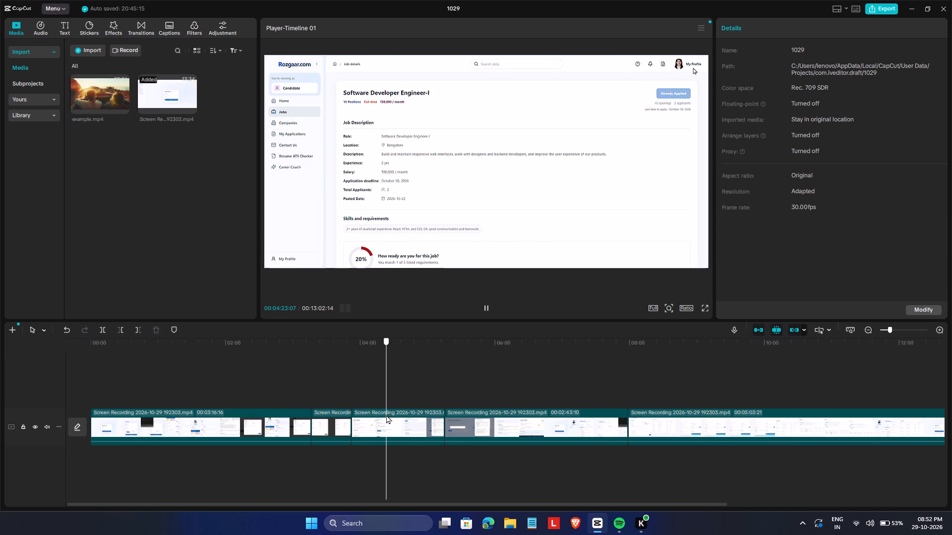
drag(386, 415, 390, 414)
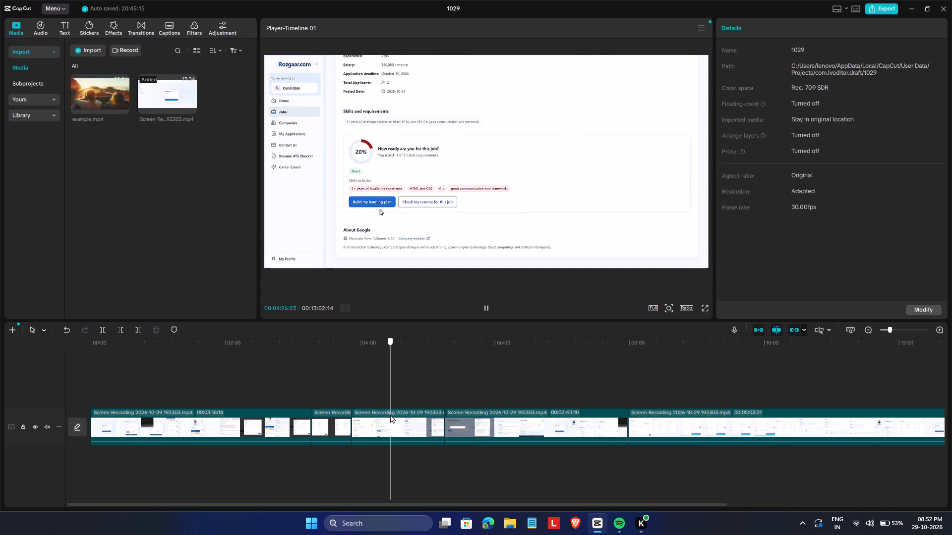
drag(390, 414, 395, 417)
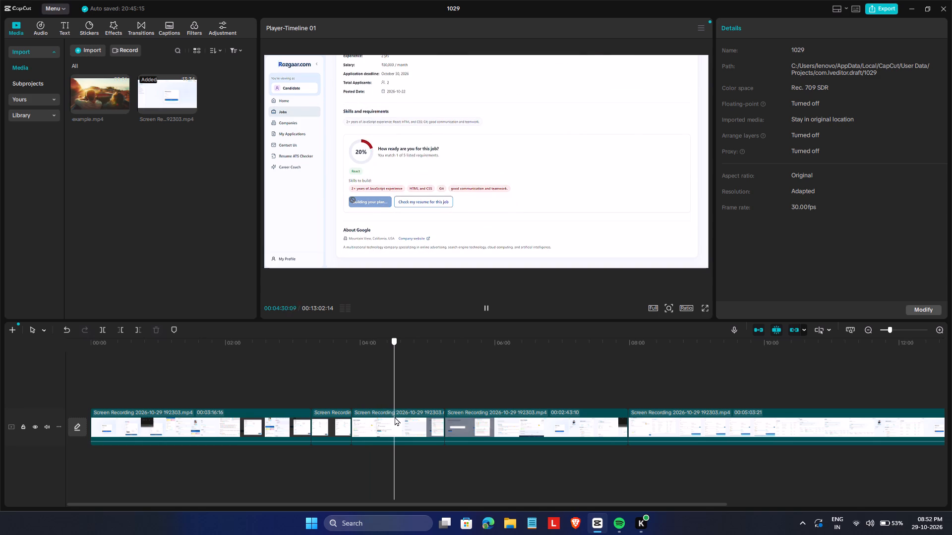
drag(395, 417, 396, 418)
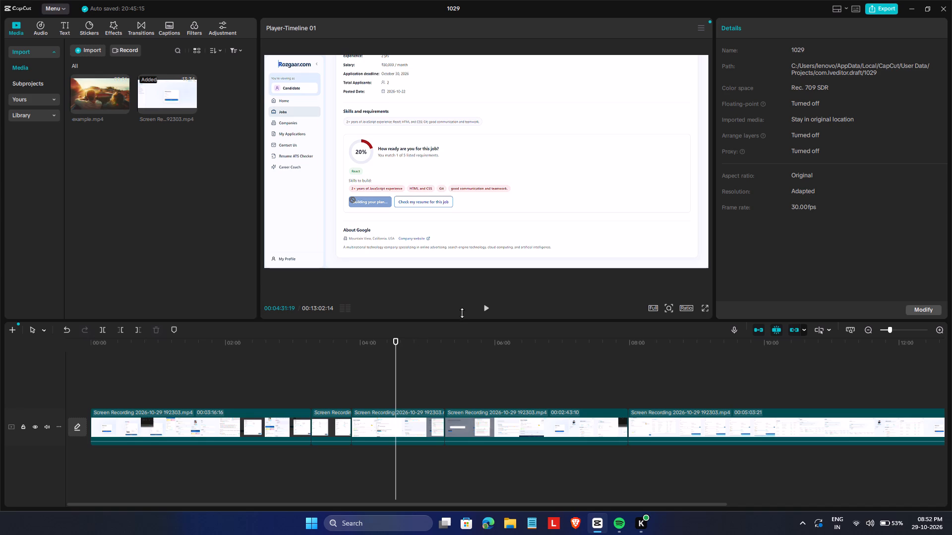
Examine the learning plan and both Week 1 quiz attempts frame by frame, from about 00:04:32 to 00:05:43.
click(486, 310)
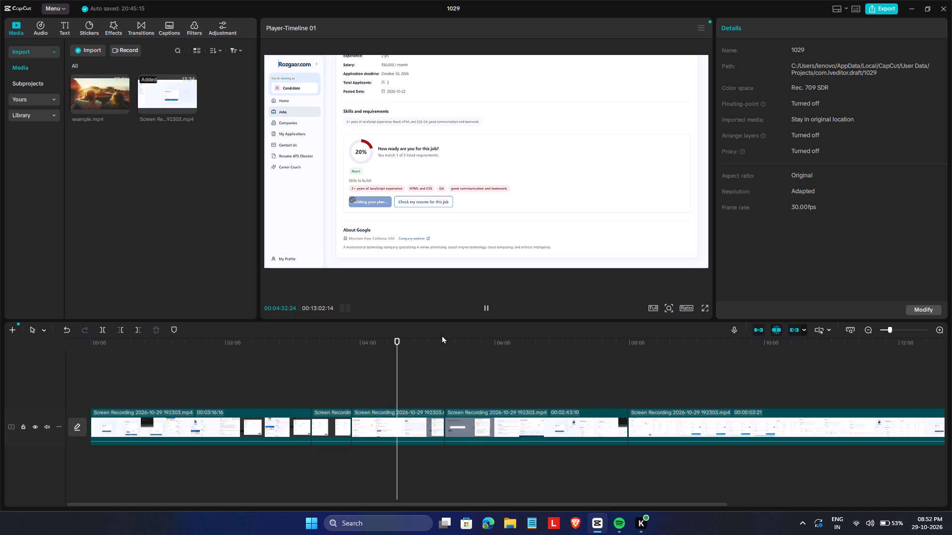
key(Right)
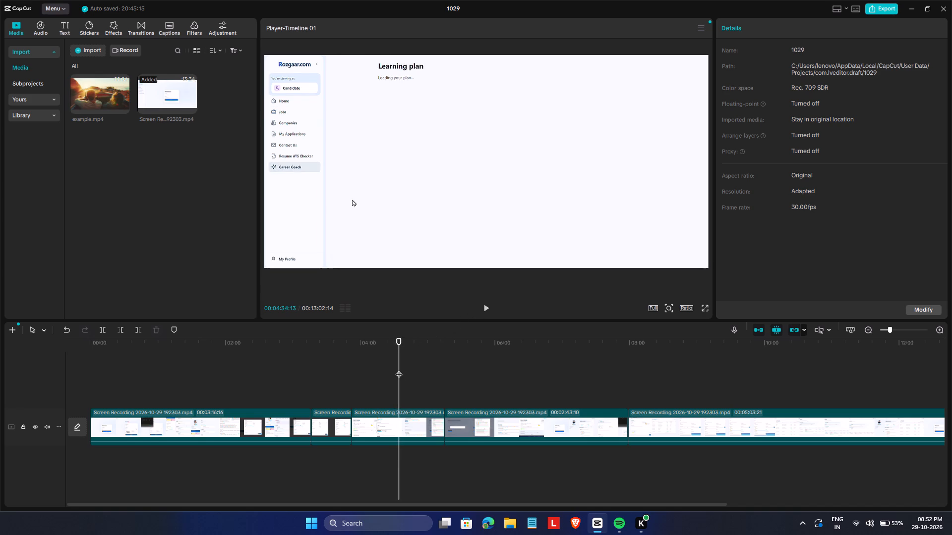
drag(399, 369, 401, 371)
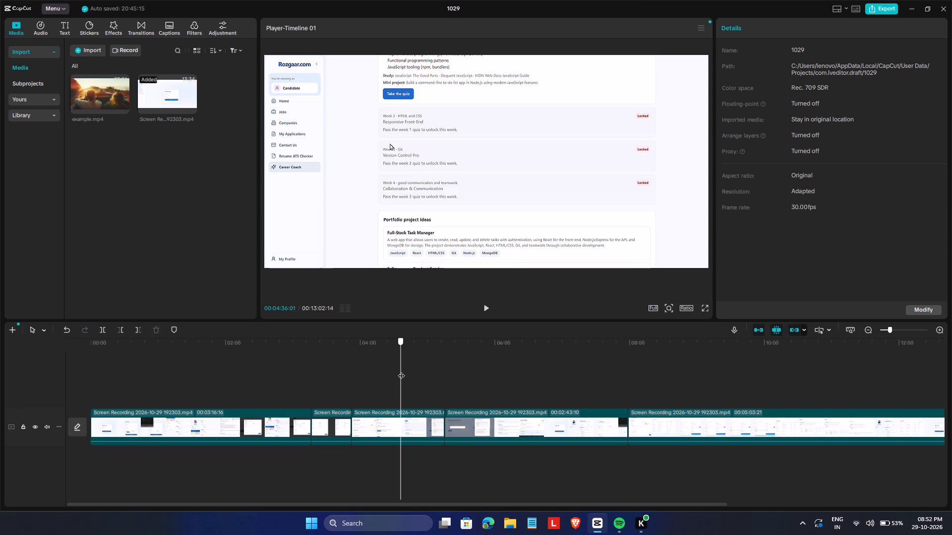
drag(401, 371, 404, 372)
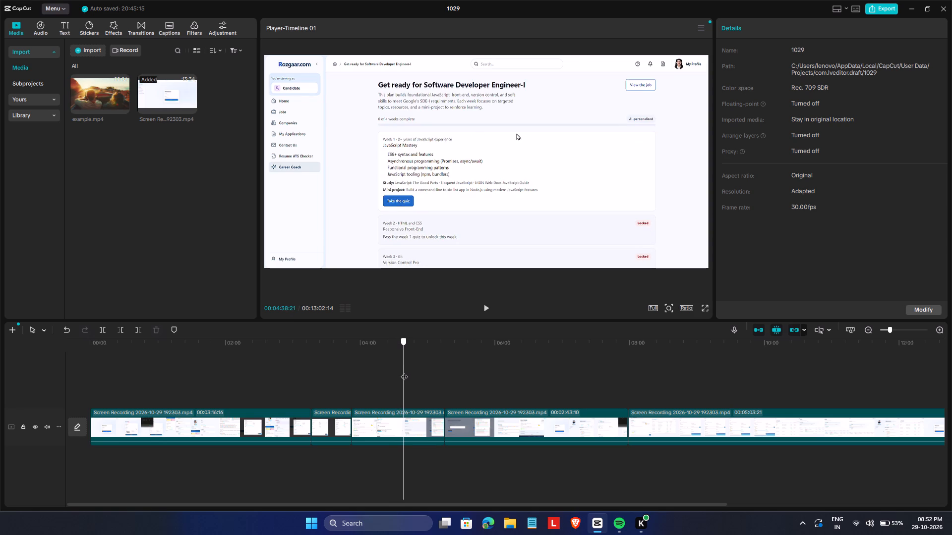
drag(404, 372, 407, 373)
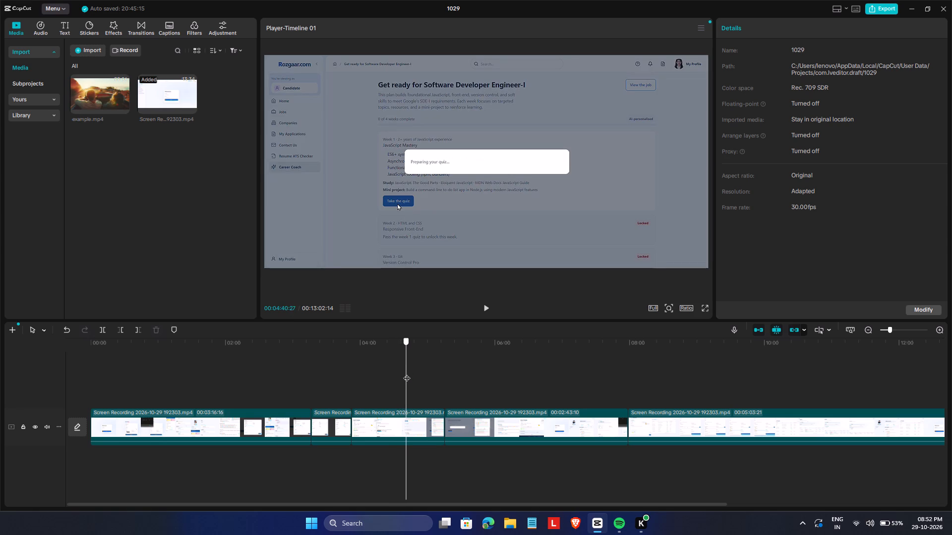
drag(407, 373, 414, 372)
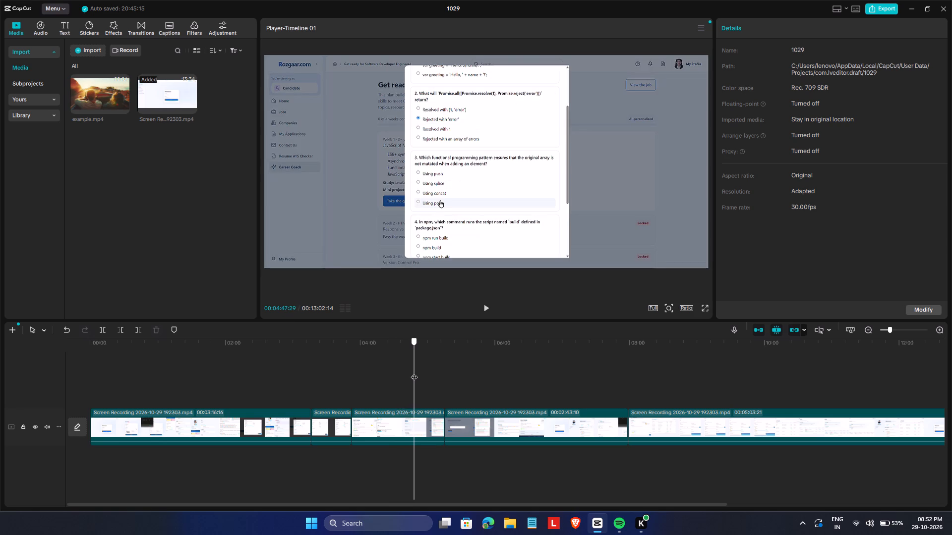
drag(414, 372, 416, 373)
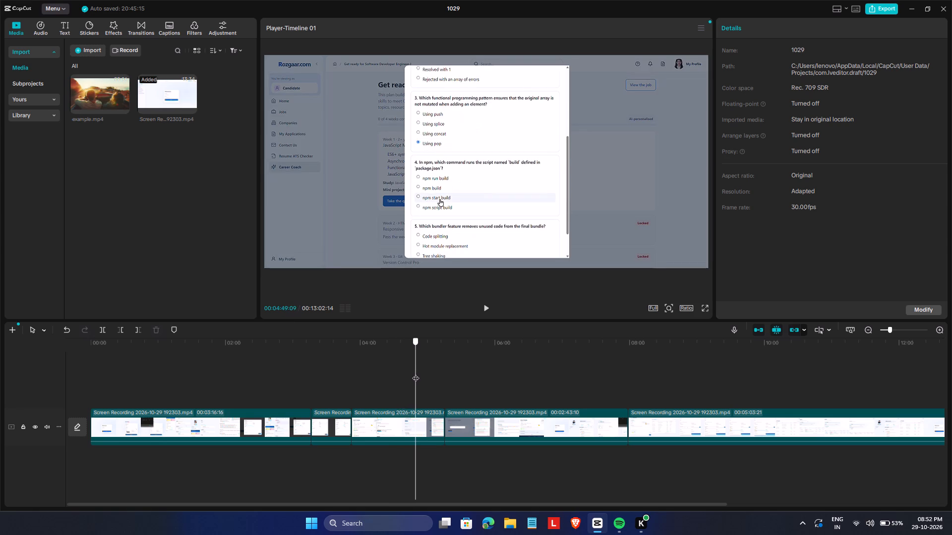
drag(416, 373, 419, 375)
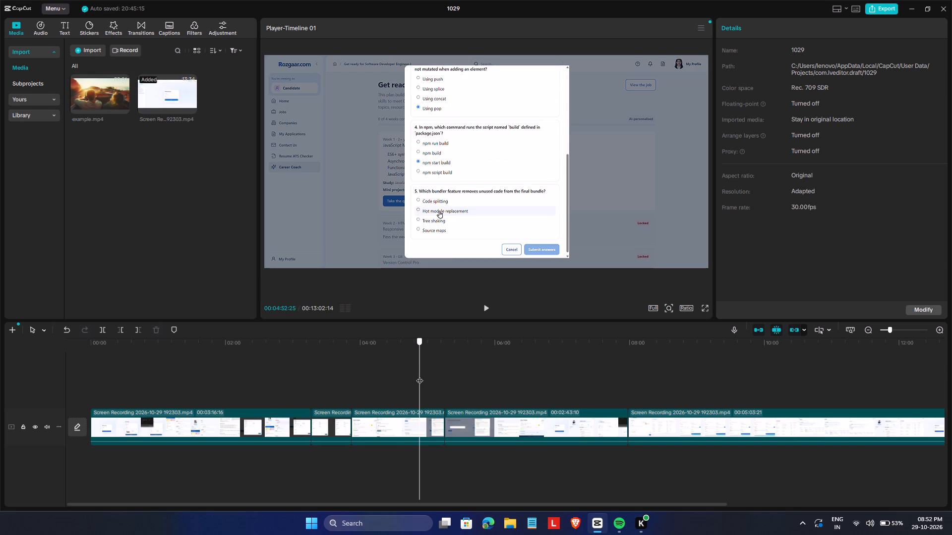
drag(419, 375, 425, 378)
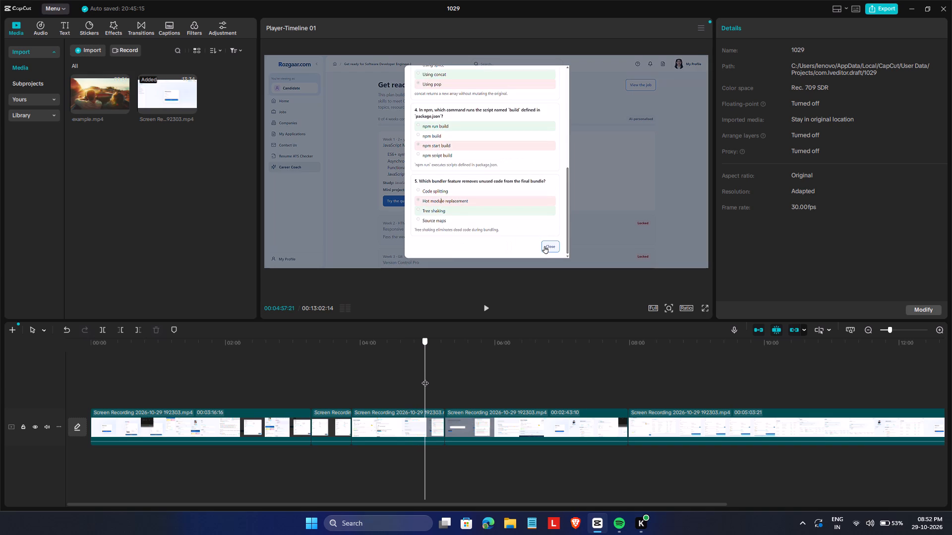
drag(425, 378, 428, 380)
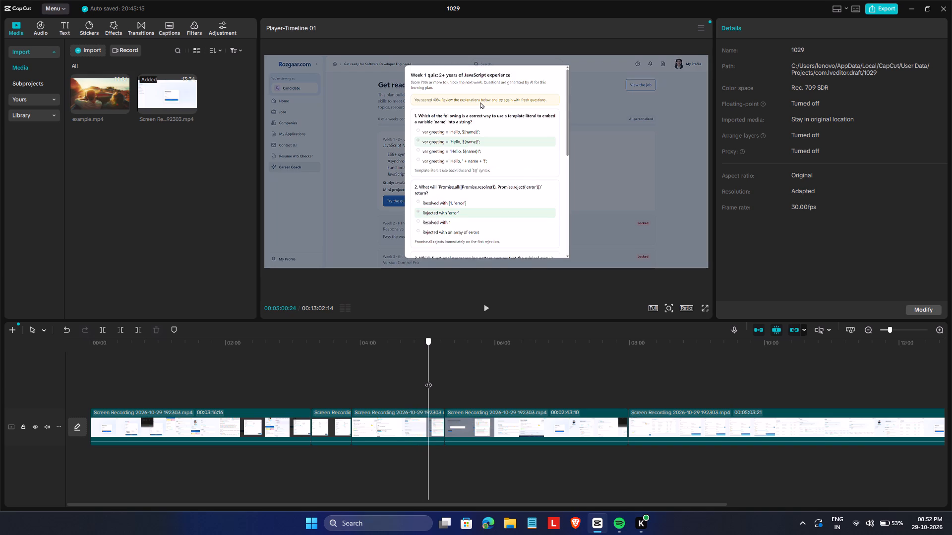
drag(428, 380, 433, 381)
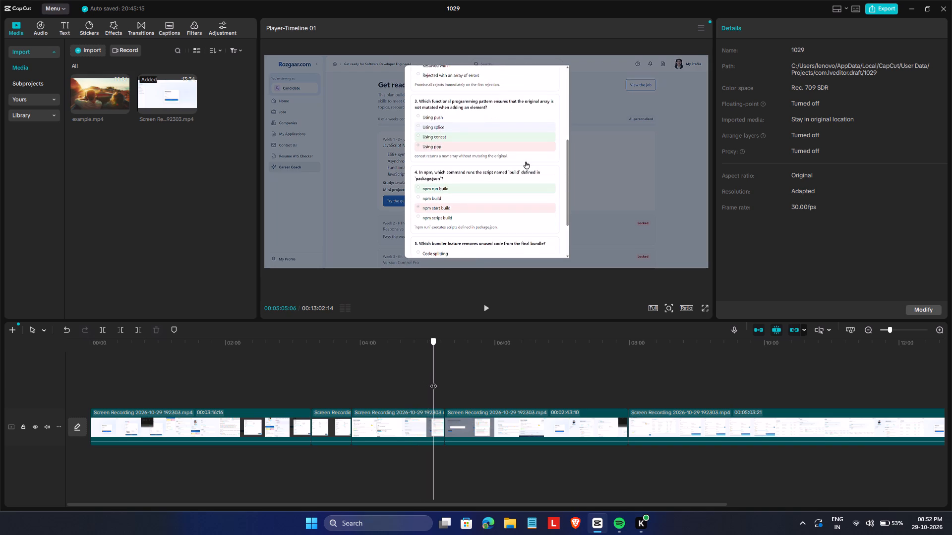
drag(433, 381, 437, 383)
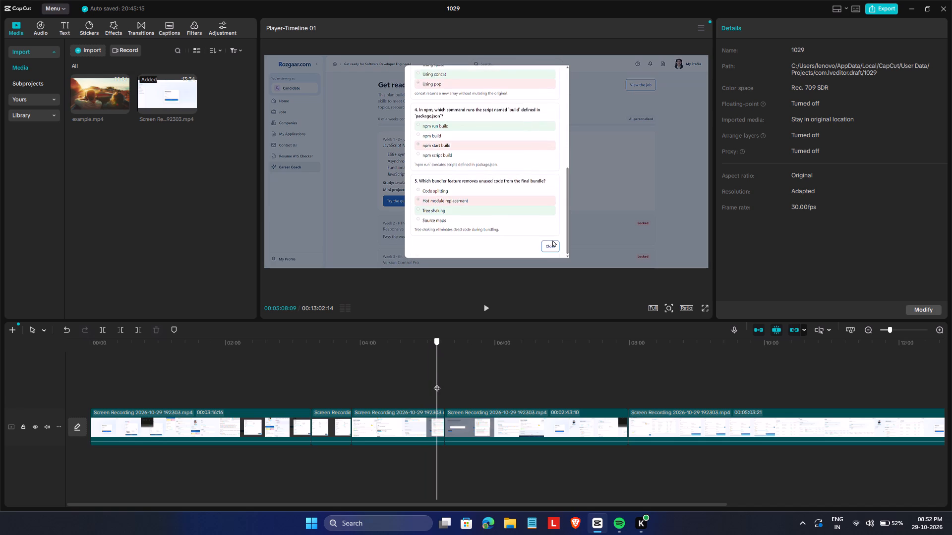
drag(437, 383, 442, 385)
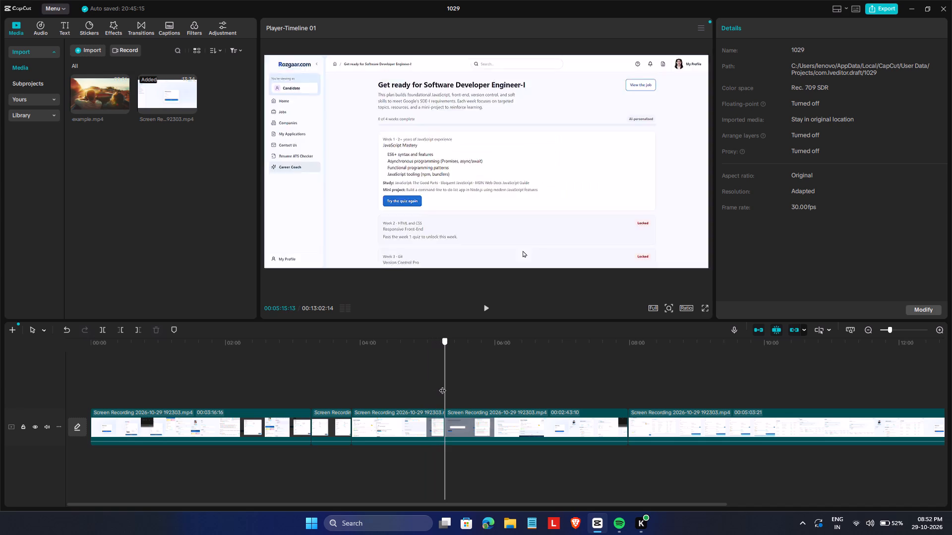
drag(442, 385, 447, 386)
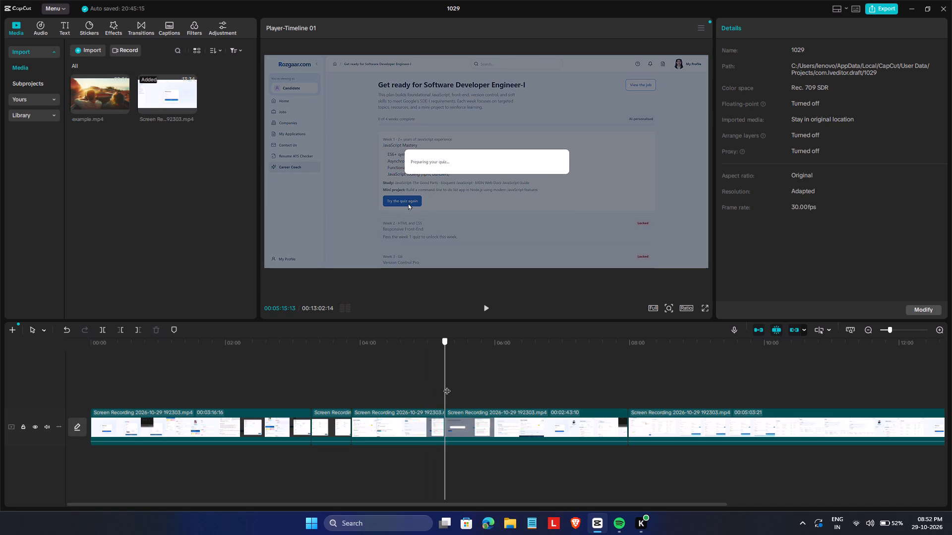
drag(447, 386, 454, 386)
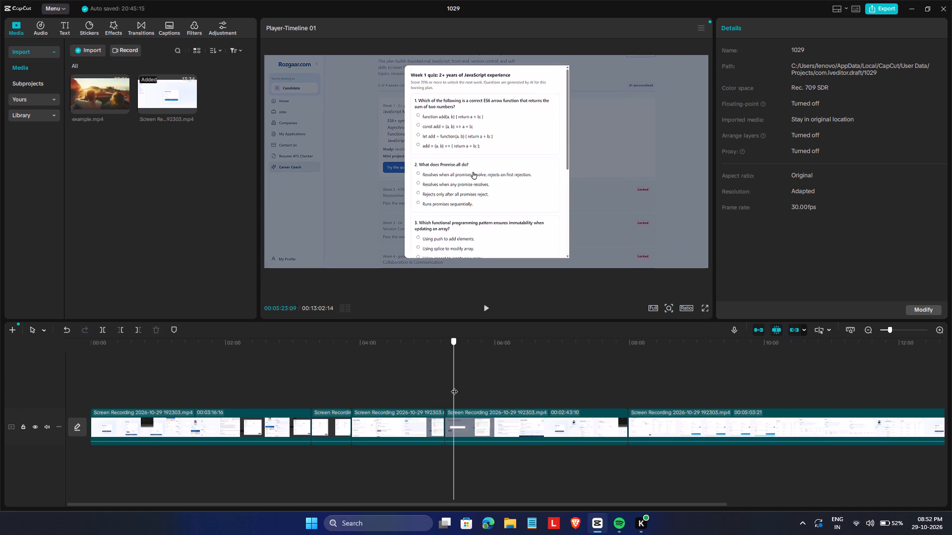
drag(454, 386, 464, 387)
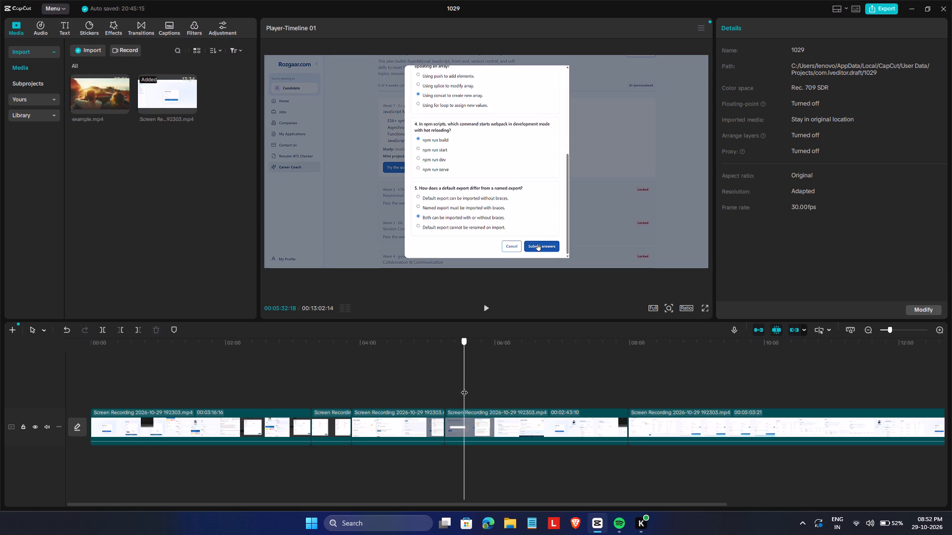
drag(464, 387, 477, 388)
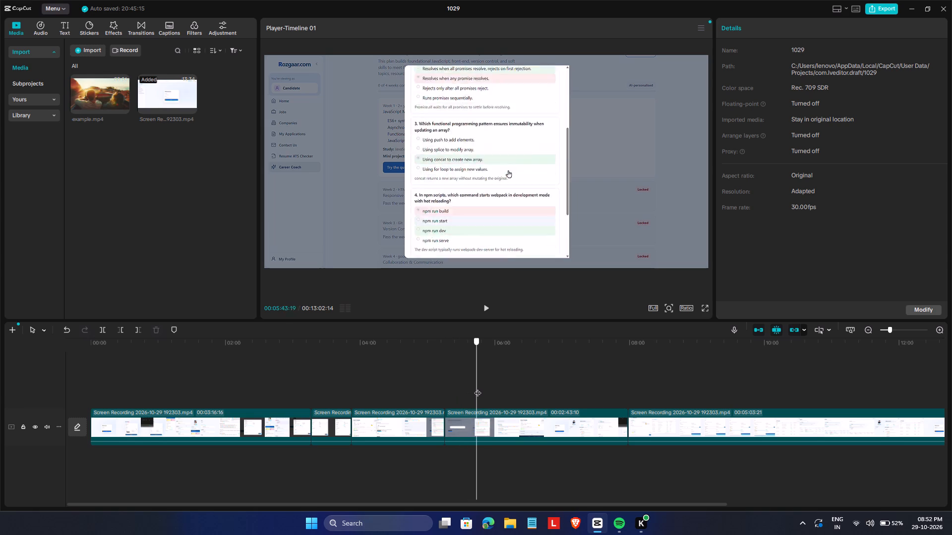
Trim away the rest of the third clip after 00:04:38:08, just before the first quiz attempt starts.
drag(477, 388, 425, 388)
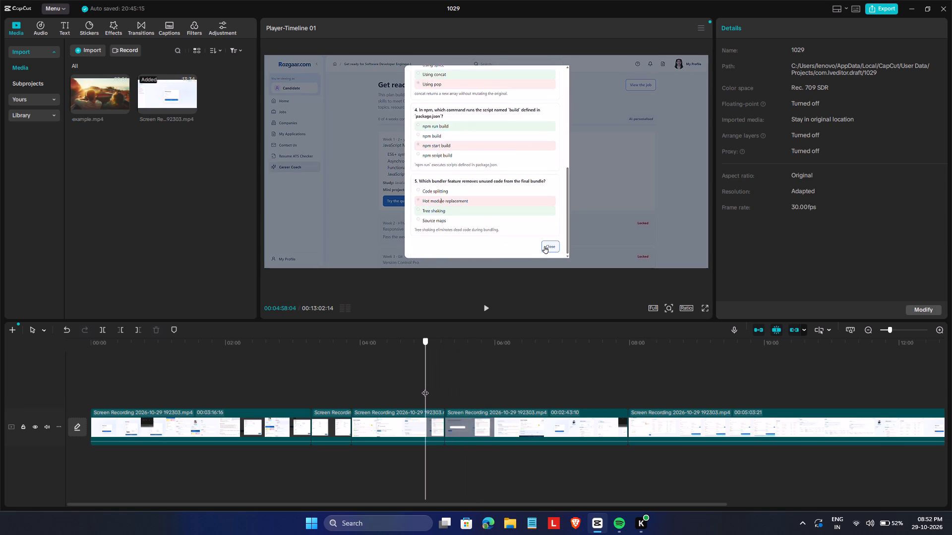
drag(425, 388, 406, 388)
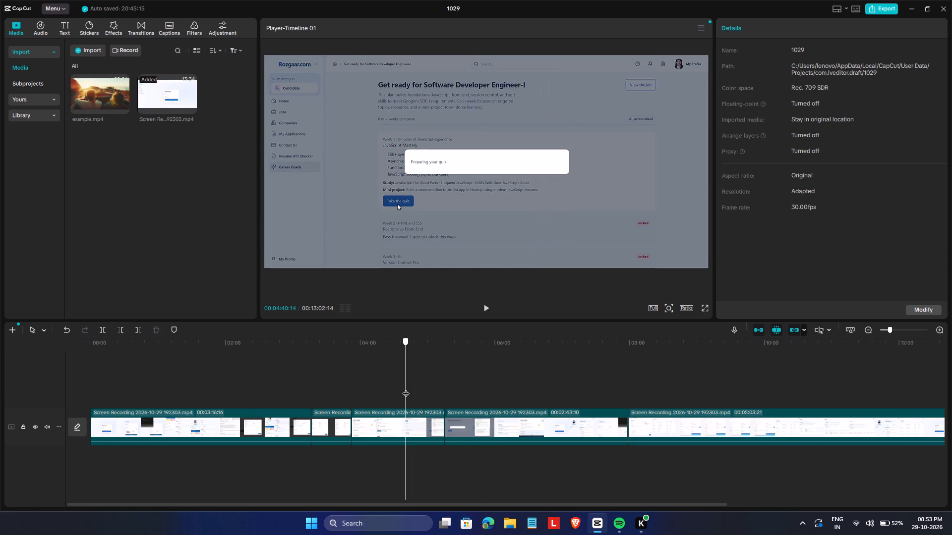
drag(406, 388, 403, 388)
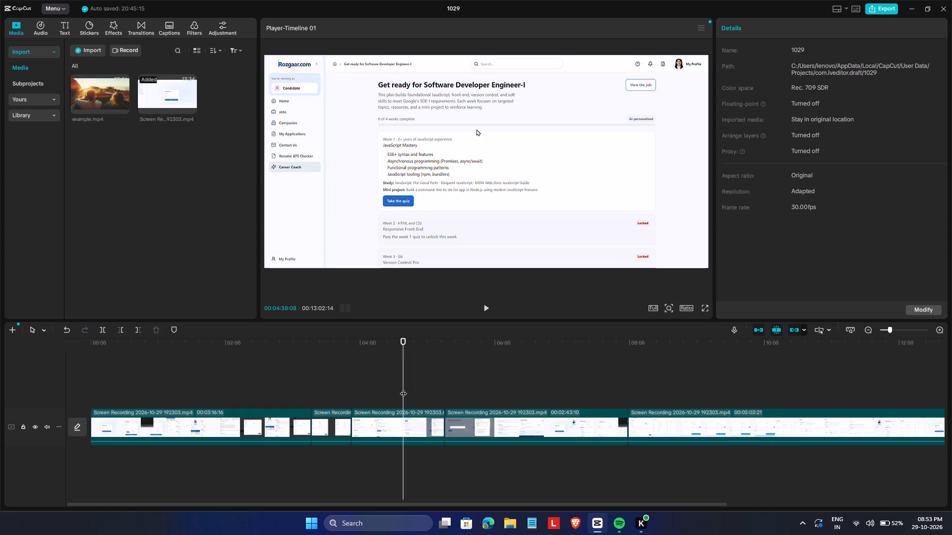
click(134, 327)
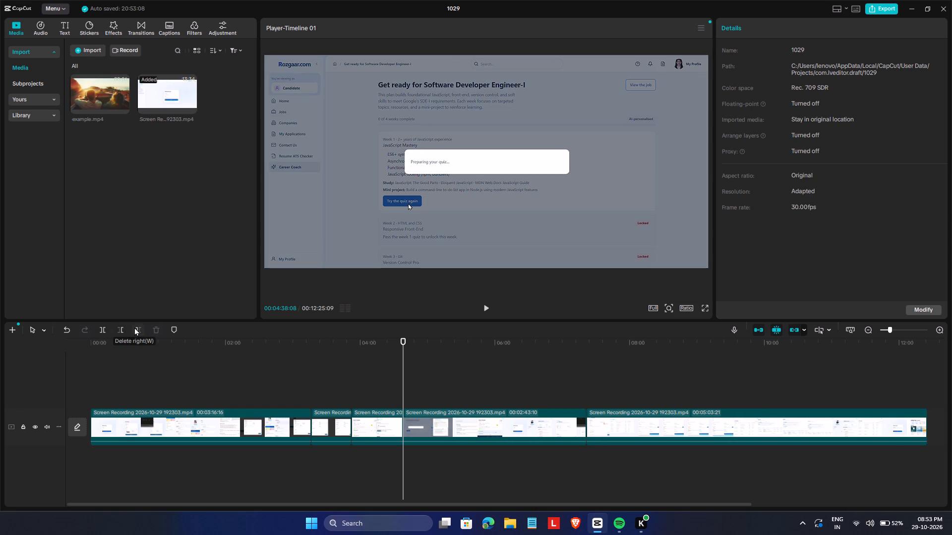
Replay the recording from 00:04:28:29 to check the transition at the cut between the learning plan and the Week 1 quiz.
double_click(399, 367)
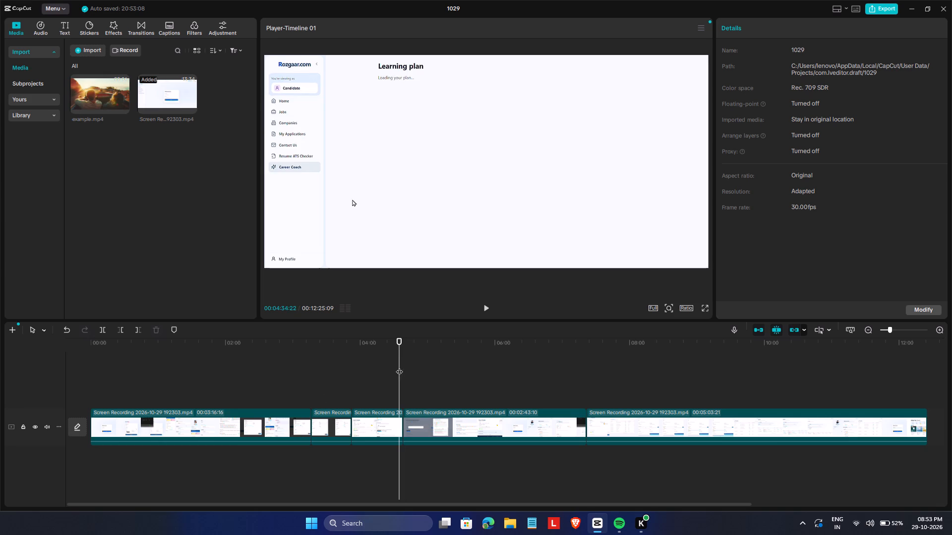
drag(392, 369, 387, 371)
drag(397, 367, 393, 367)
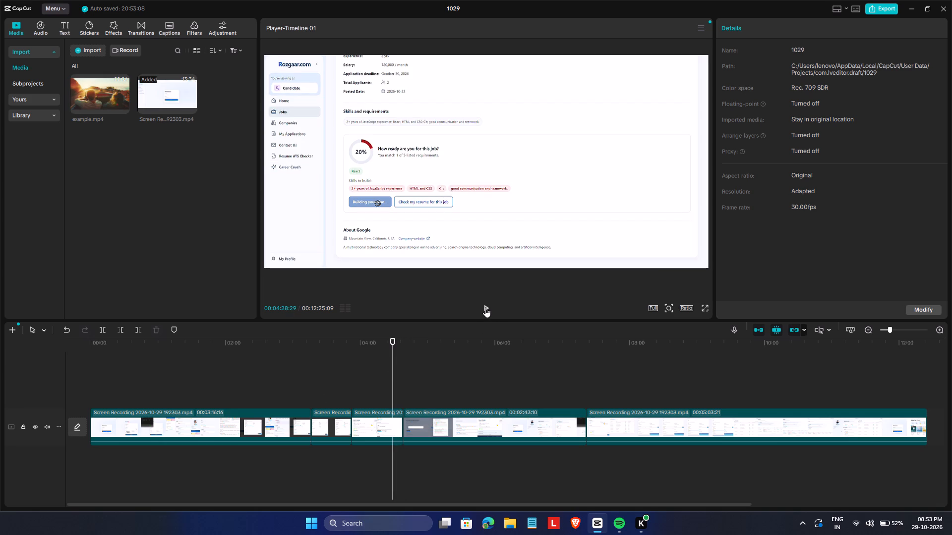
click(485, 307)
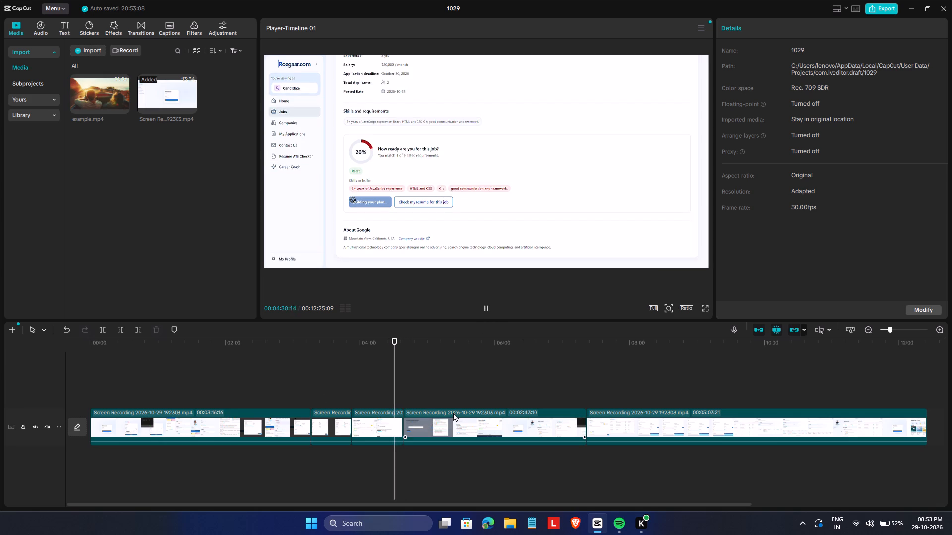
ctrl+scroll(453, 412, down, 2)
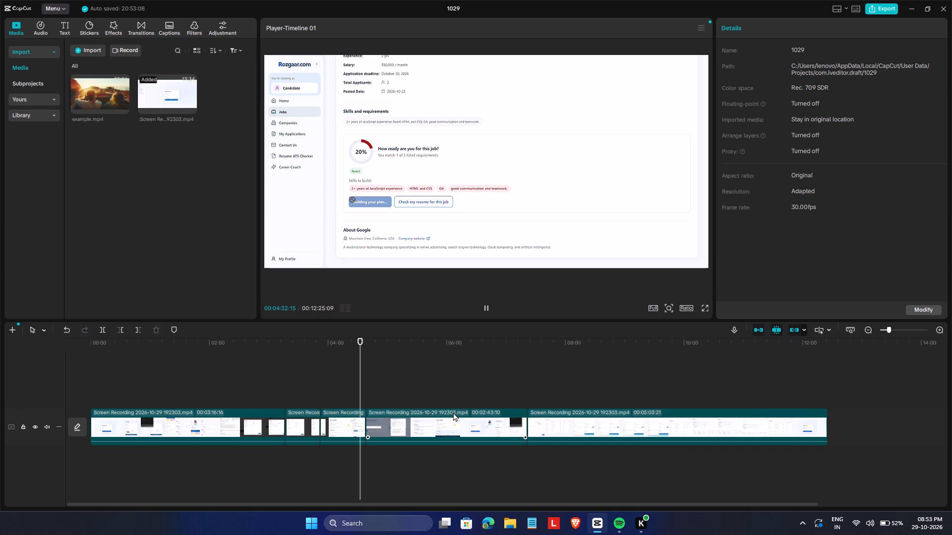
ctrl+scroll(453, 412, up, 3)
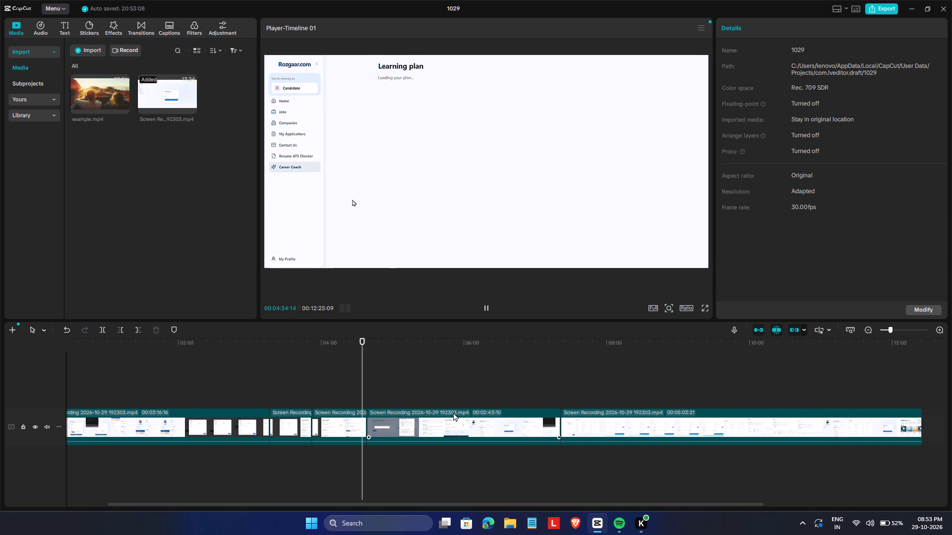
scroll(420, 468, right, 3)
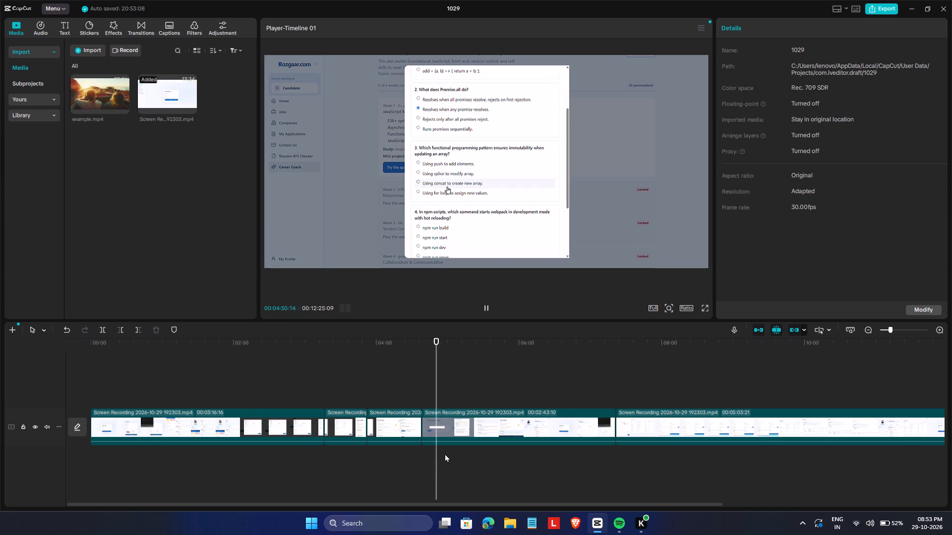
Skim the rest of the timeline from about 00:05:02 through the recruiter sections to the end at 00:12:25:09.
click(451, 432)
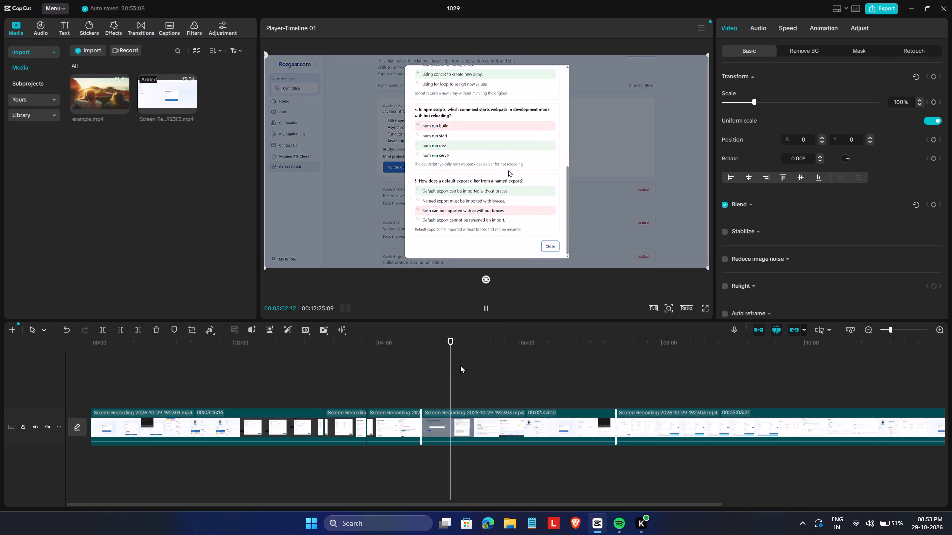
drag(450, 369, 458, 372)
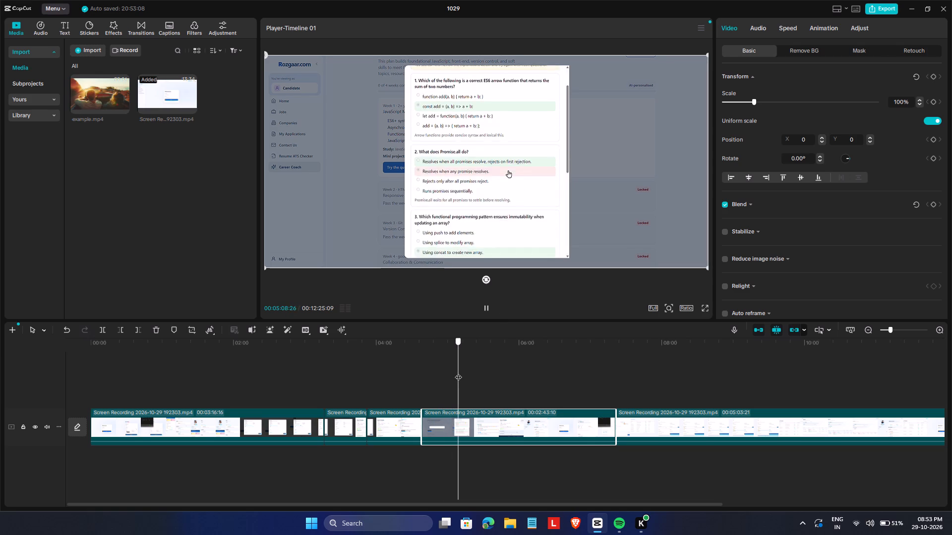
drag(458, 372, 473, 376)
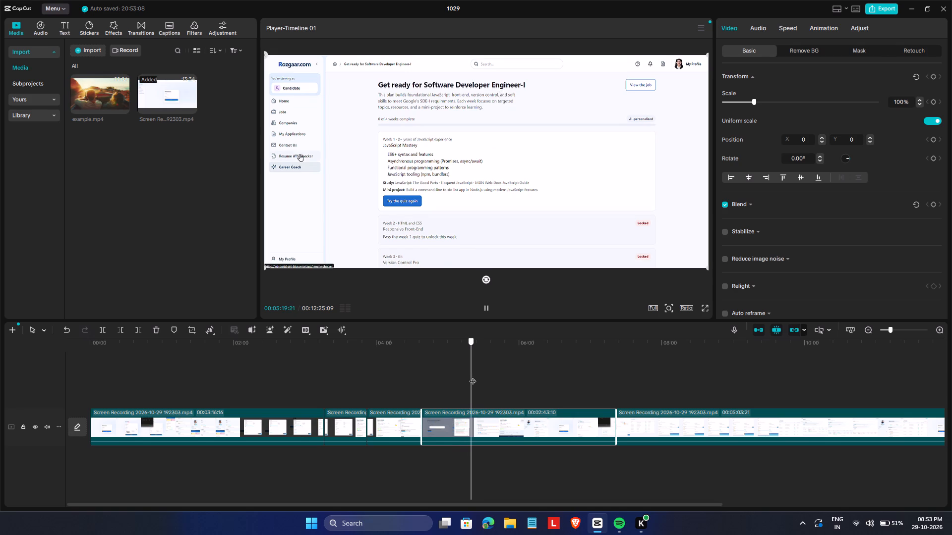
drag(473, 376, 488, 377)
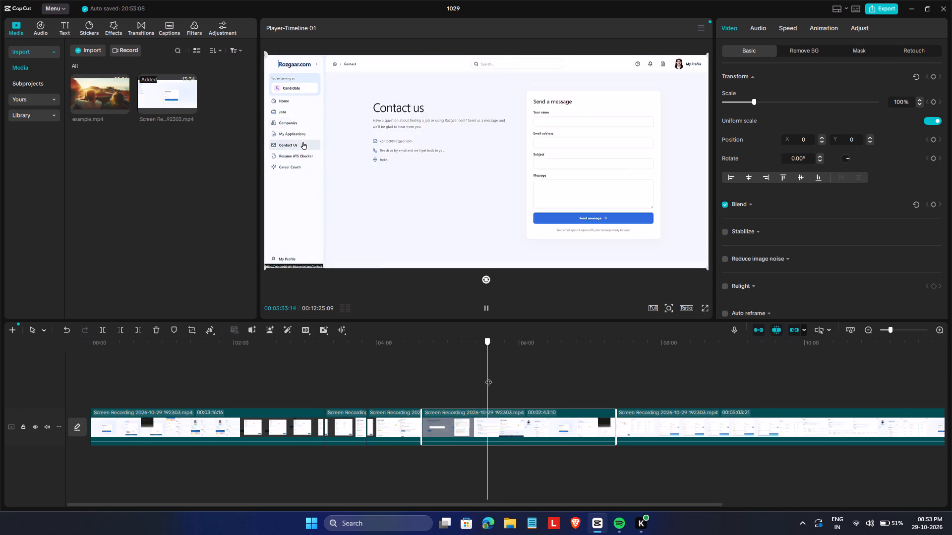
drag(488, 377, 506, 379)
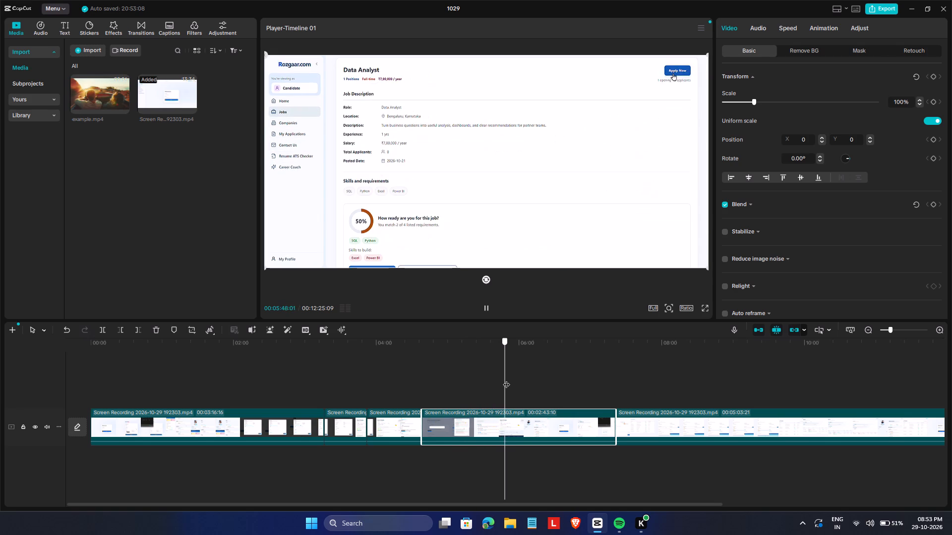
drag(506, 379, 523, 381)
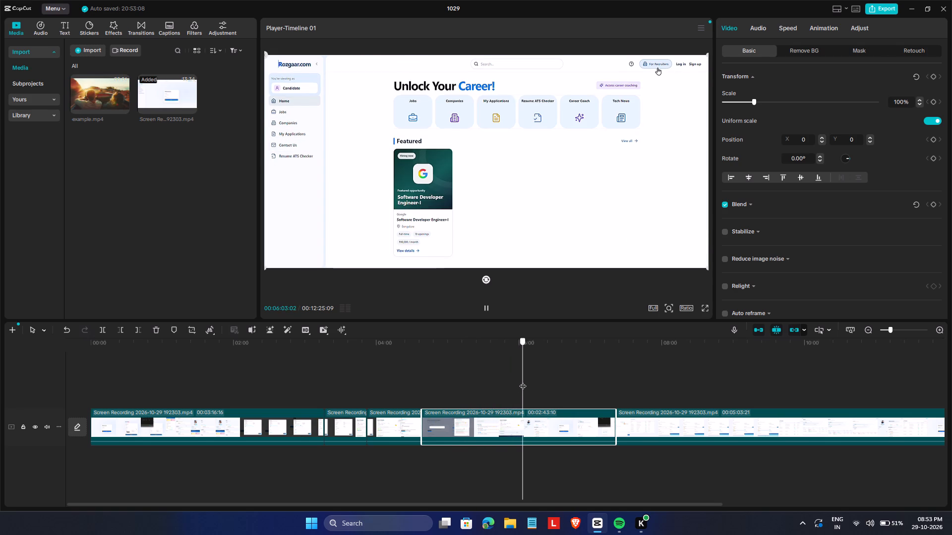
drag(523, 381, 553, 386)
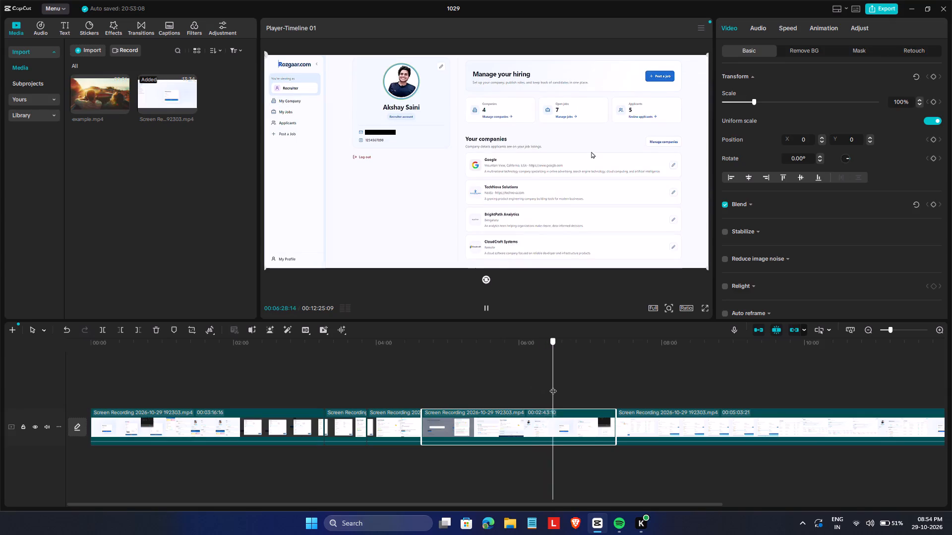
drag(553, 386, 585, 391)
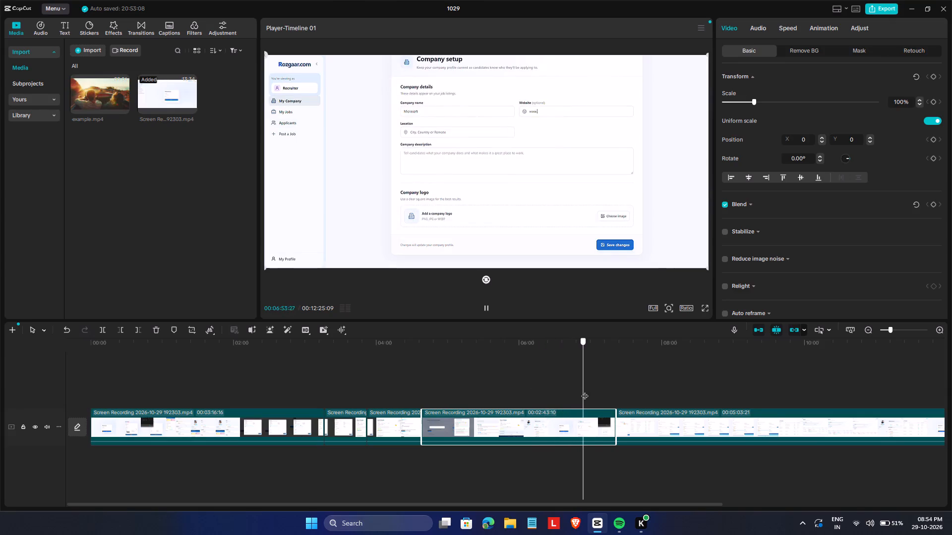
drag(585, 391, 615, 394)
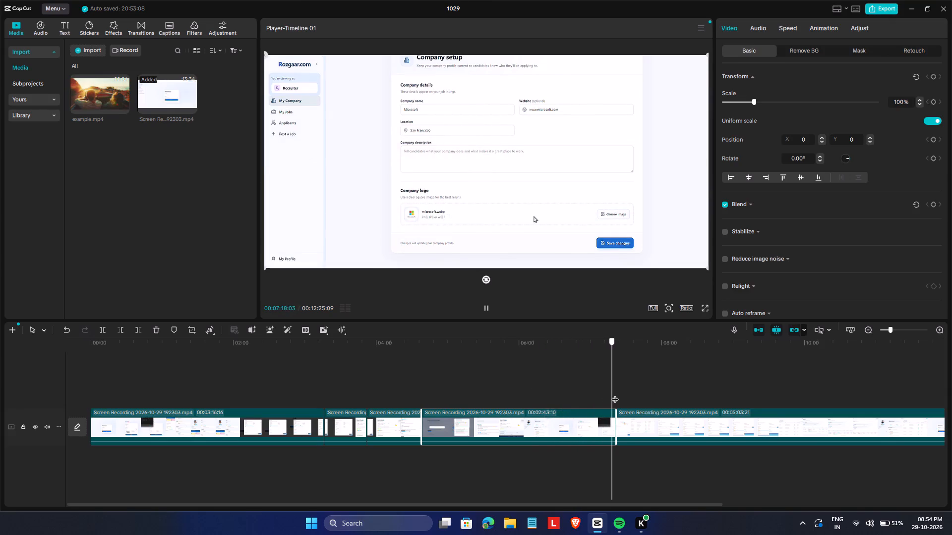
drag(615, 394, 630, 395)
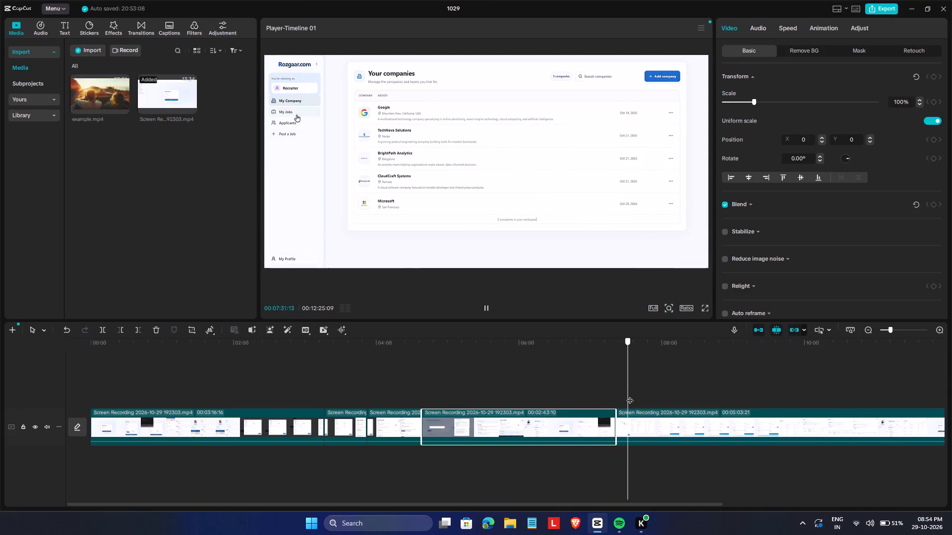
drag(630, 395, 649, 399)
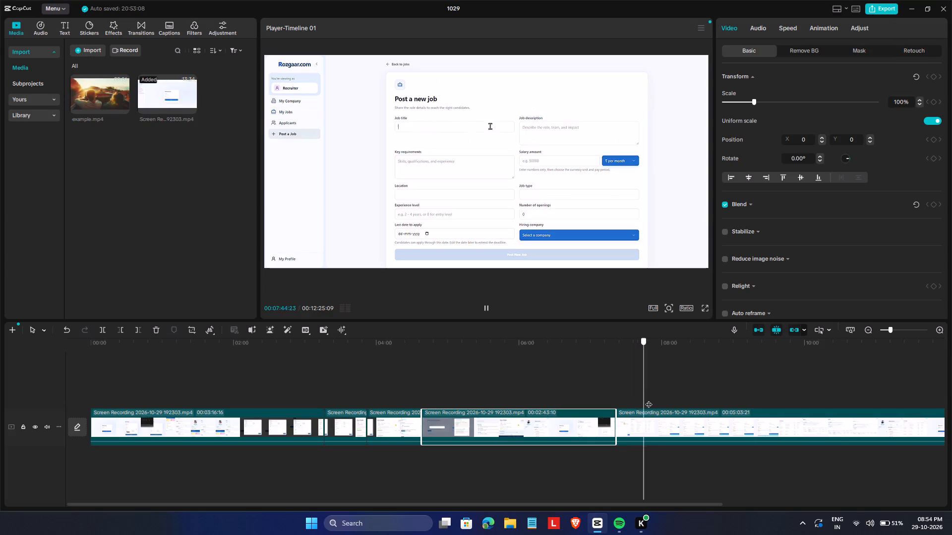
drag(649, 399, 817, 462)
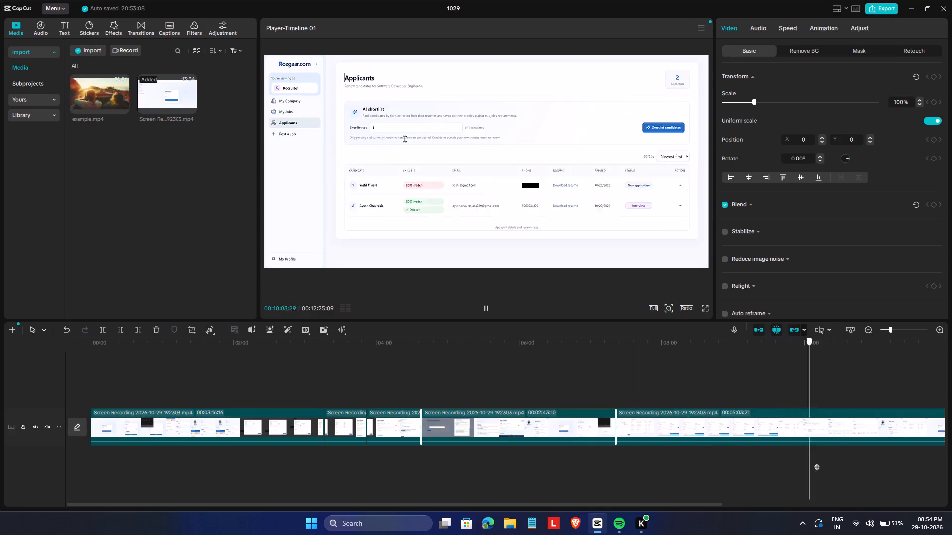
drag(817, 462, 939, 464)
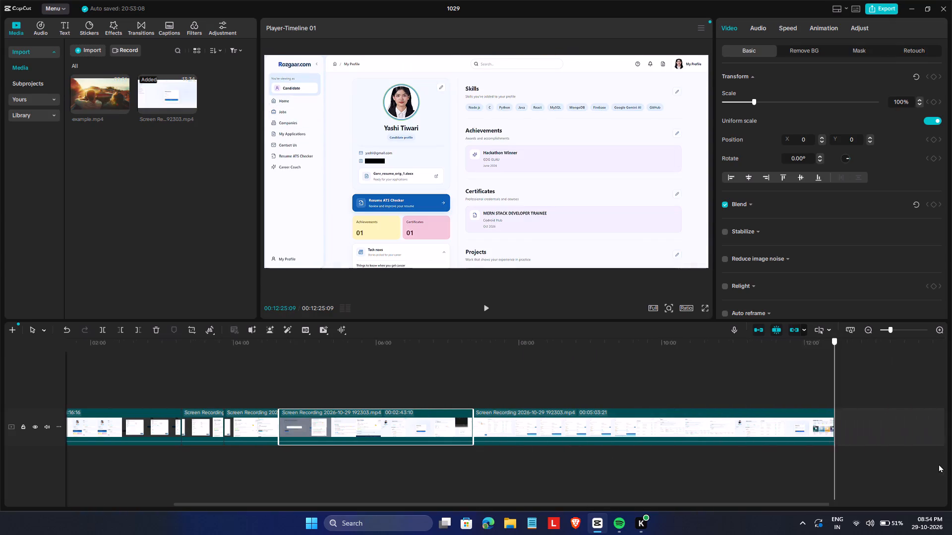
drag(939, 464, 390, 395)
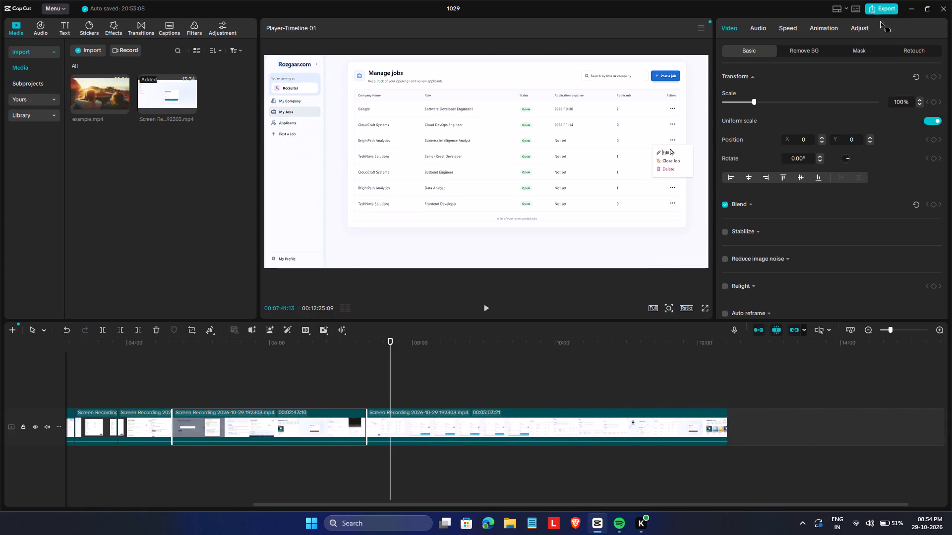
Open the export settings for the timeline and name the exported video Rozgaar DEMO.
click(885, 10)
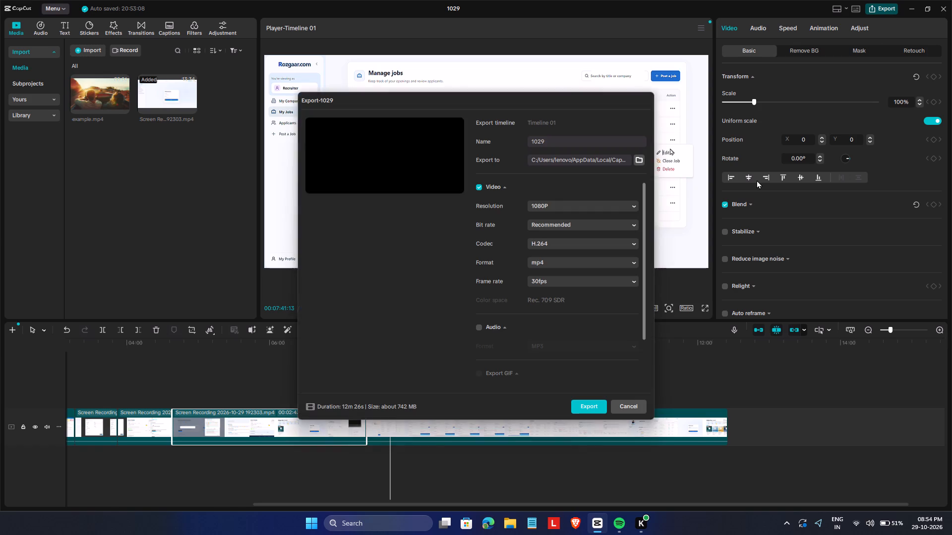
click(547, 142)
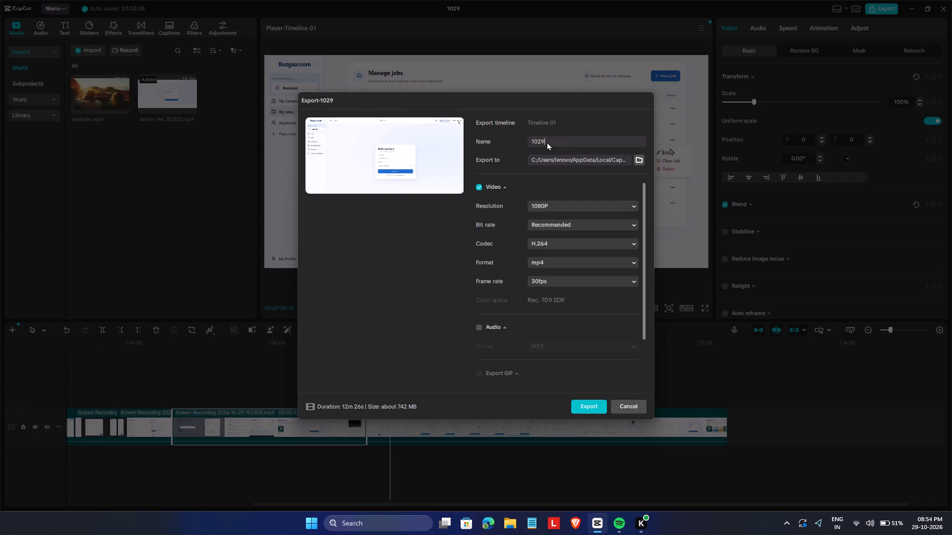
key(BackSpace)
key(BackSpace)
key(BackSpace)
key(BackSpace)
text(Rozgf)
key(BackSpace)
text(aar)
key(space)
text(DEMO)
Set the export destination to the Documents folder.
click(639, 159)
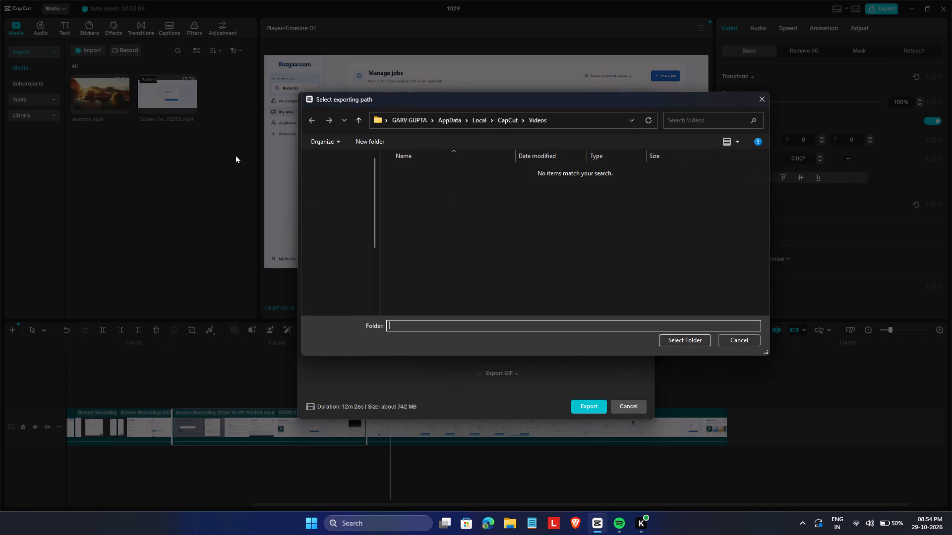
click(325, 186)
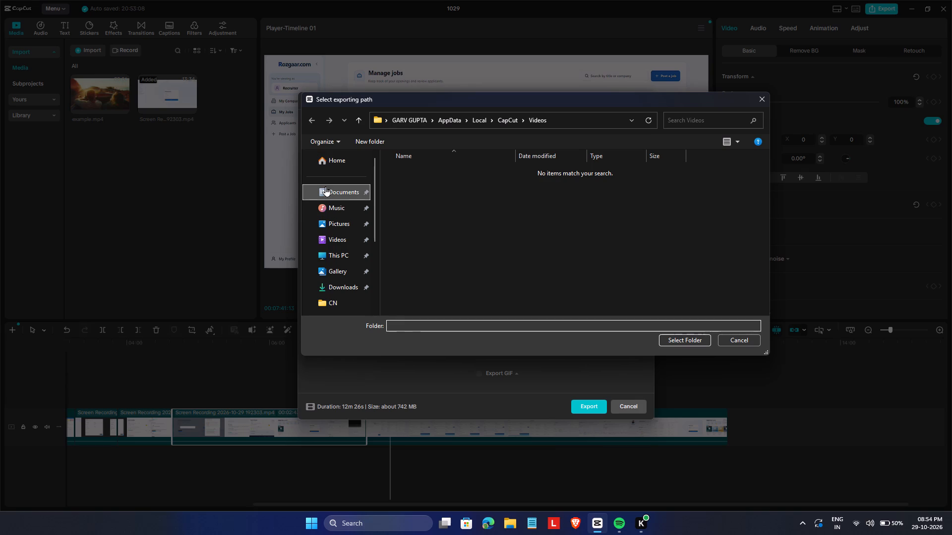
click(678, 336)
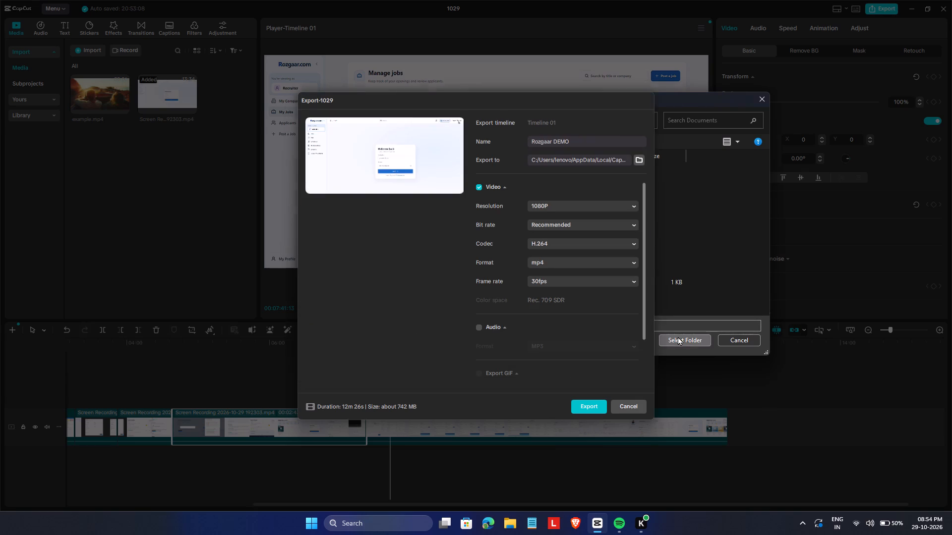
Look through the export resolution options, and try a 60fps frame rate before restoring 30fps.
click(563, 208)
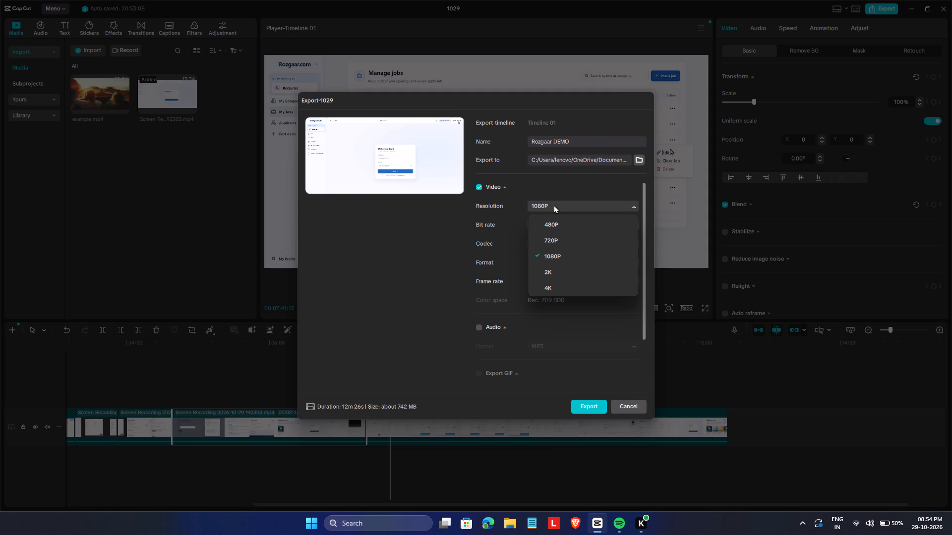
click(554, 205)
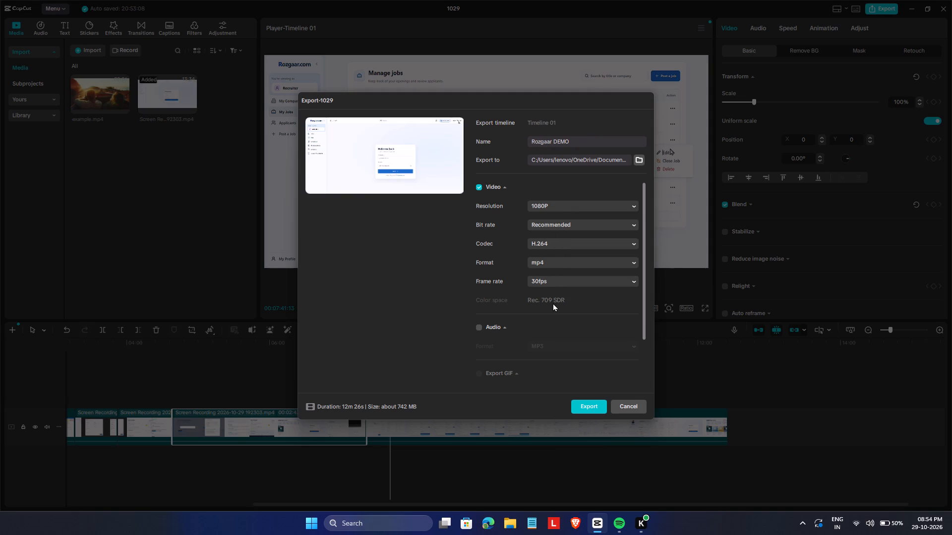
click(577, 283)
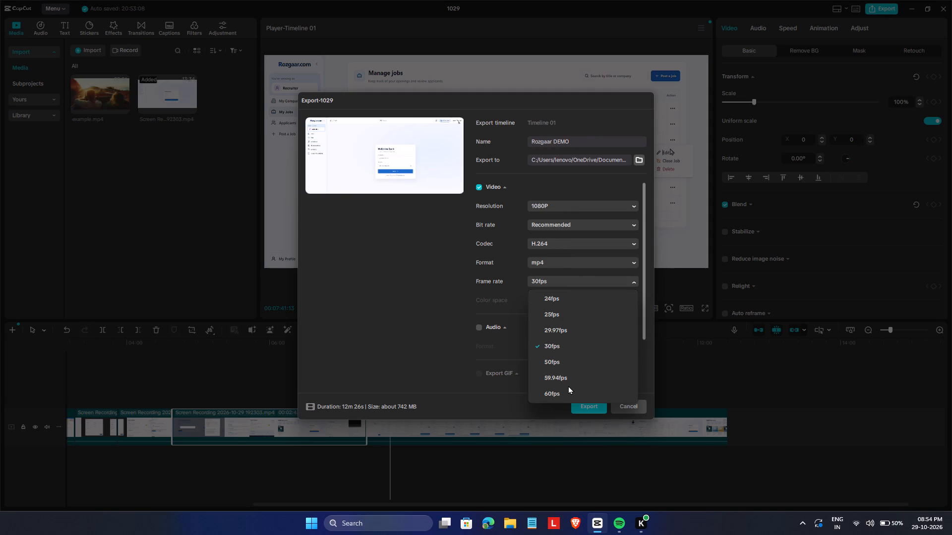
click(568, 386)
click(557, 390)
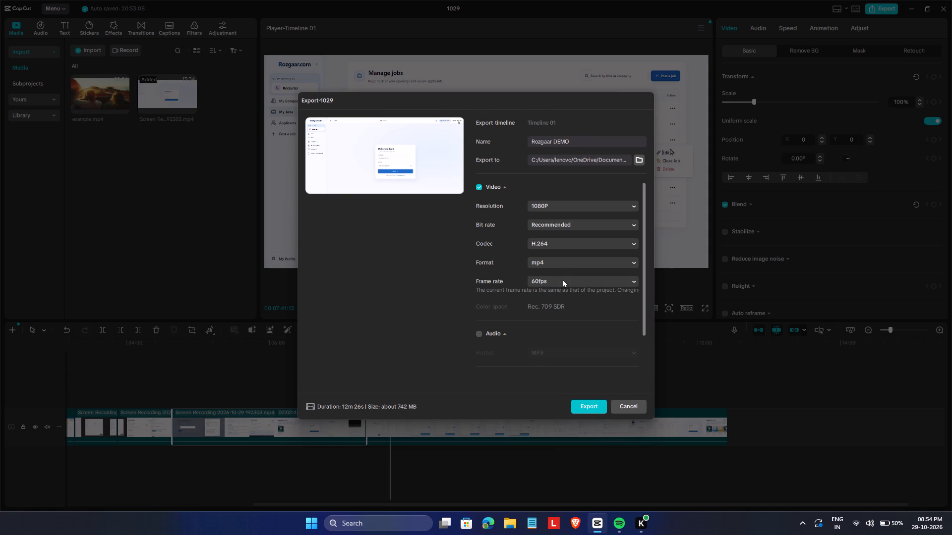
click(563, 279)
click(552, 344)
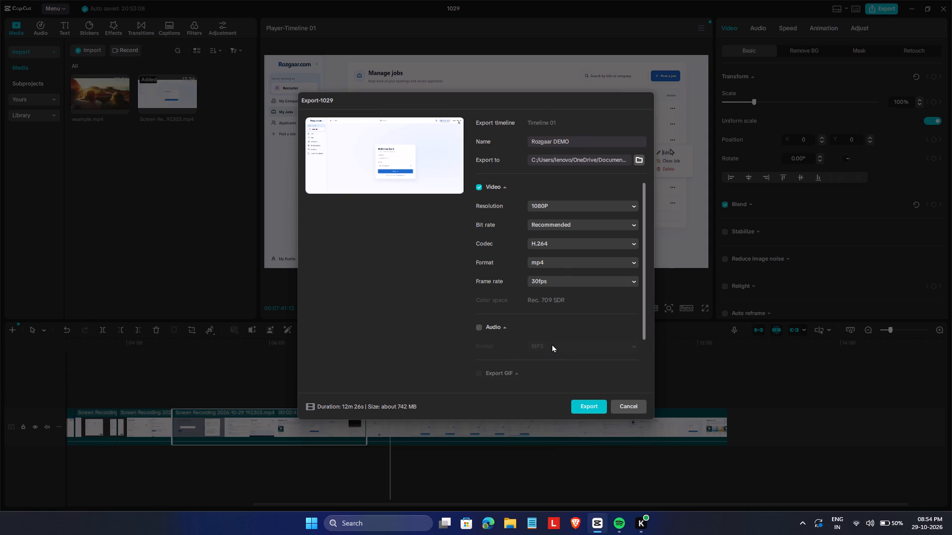
Review the remaining export options and start the export of the 1080P mp4 video.
scroll(584, 375, down, 3)
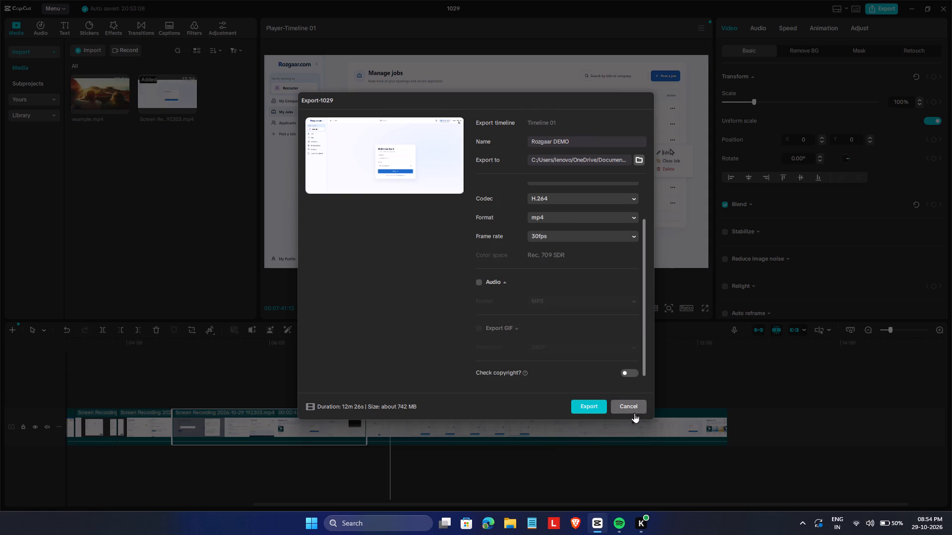
click(594, 404)
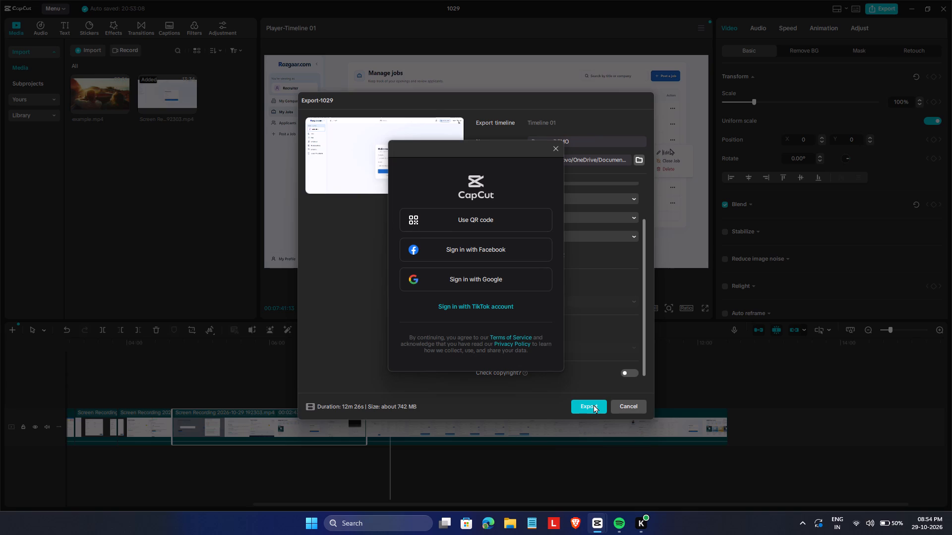
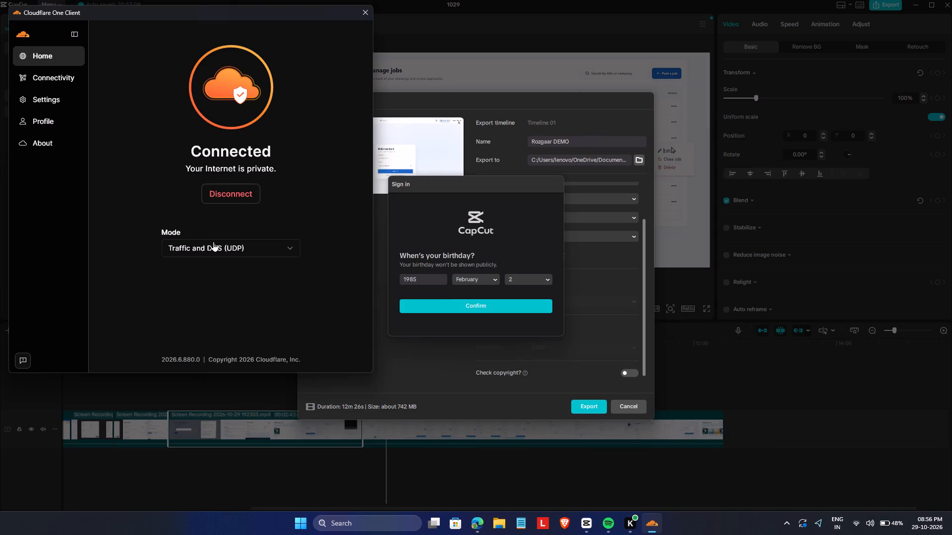
Disconnect the Cloudflare One Client and connect it again.
click(223, 197)
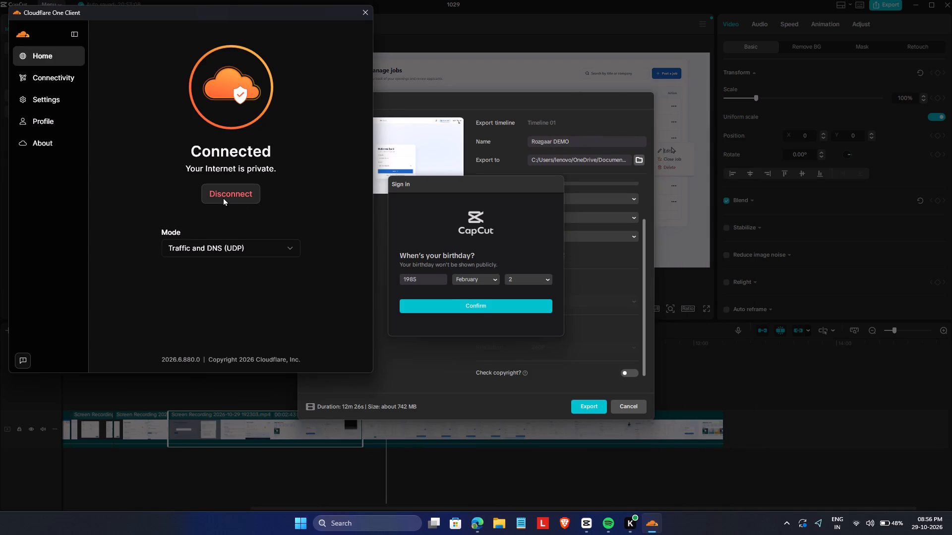
click(232, 192)
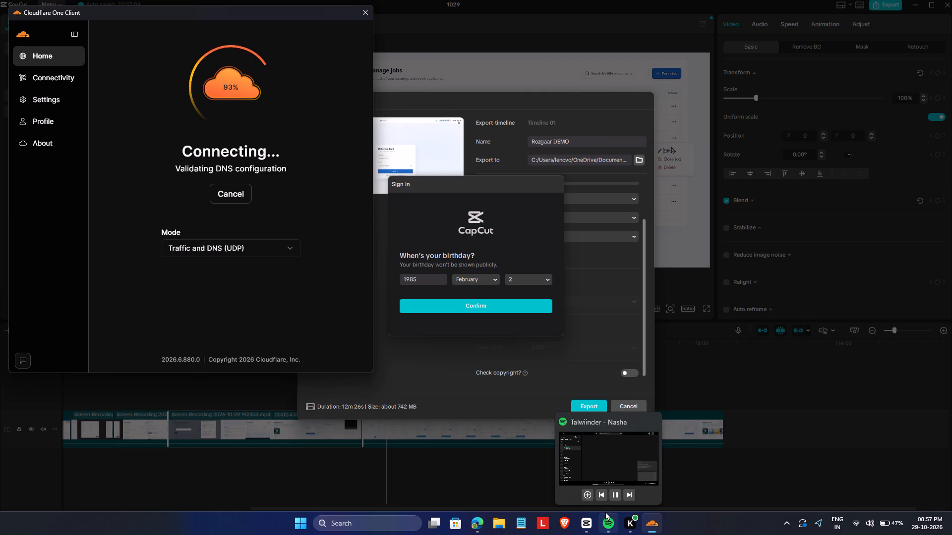
Skip forward three songs in Spotify without leaving the current windows.
click(628, 494)
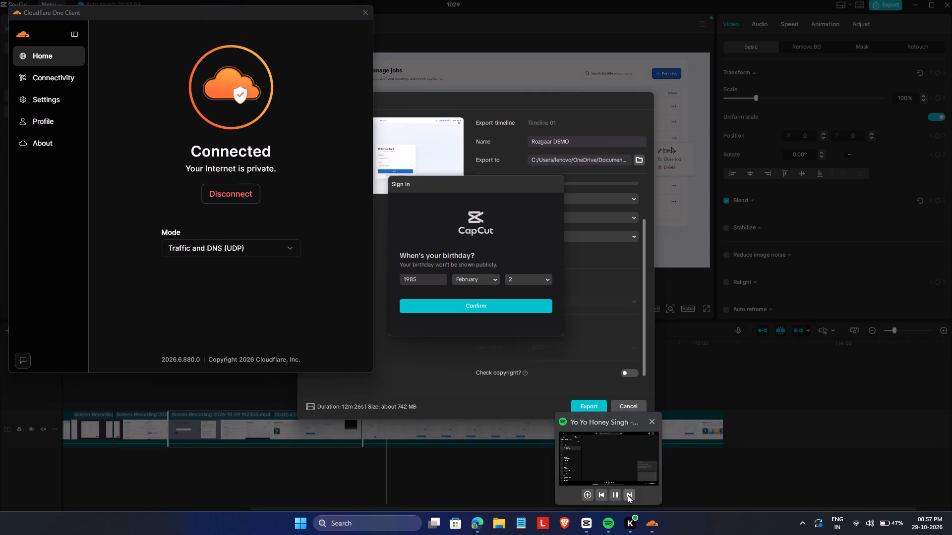
click(630, 491)
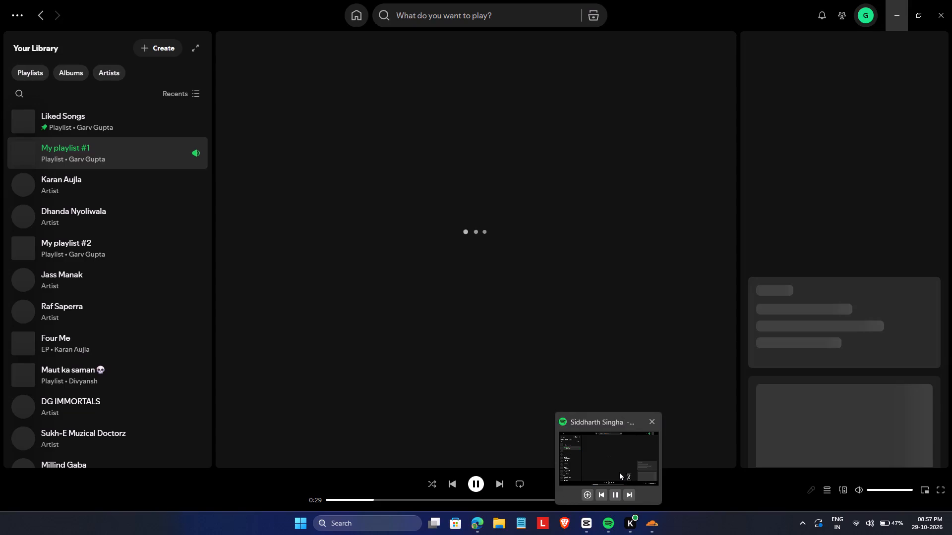
click(625, 491)
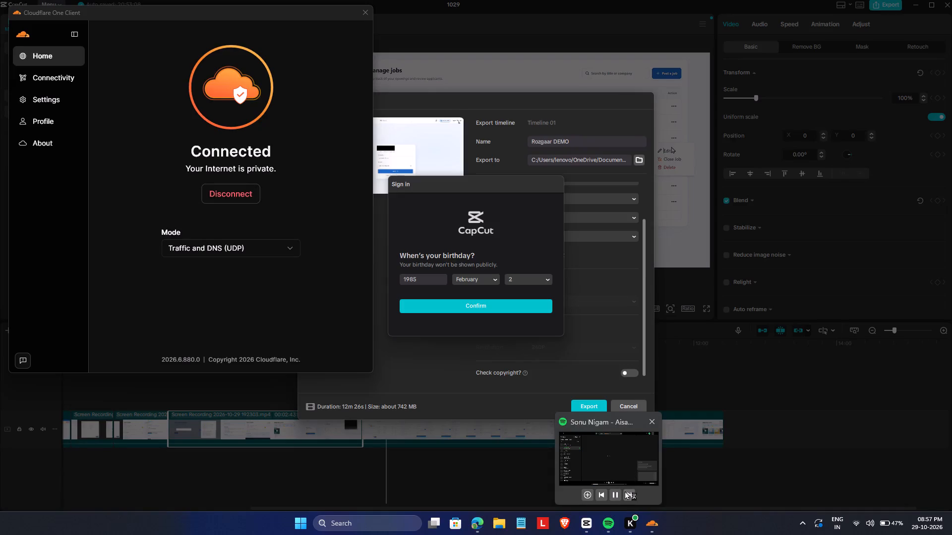
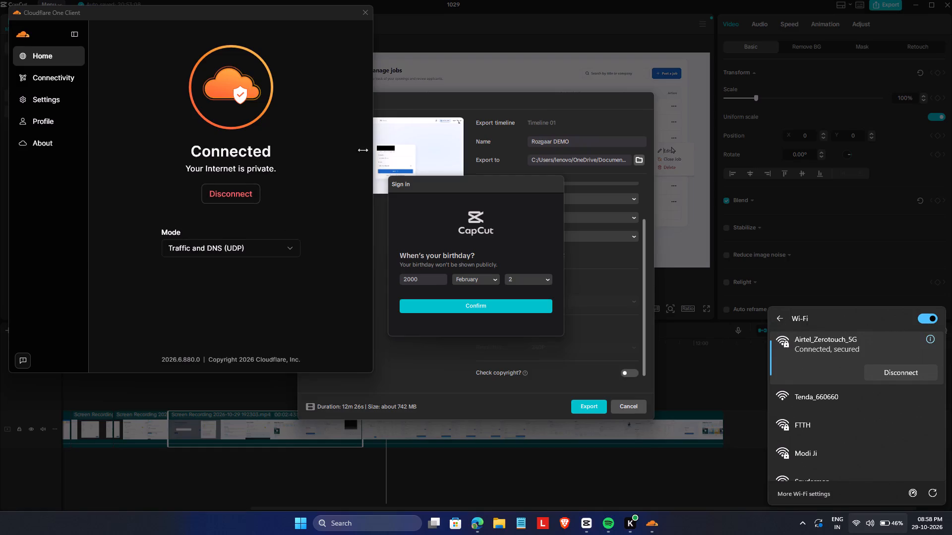
Disconnect the Cloudflare One Client from its home page.
click(240, 194)
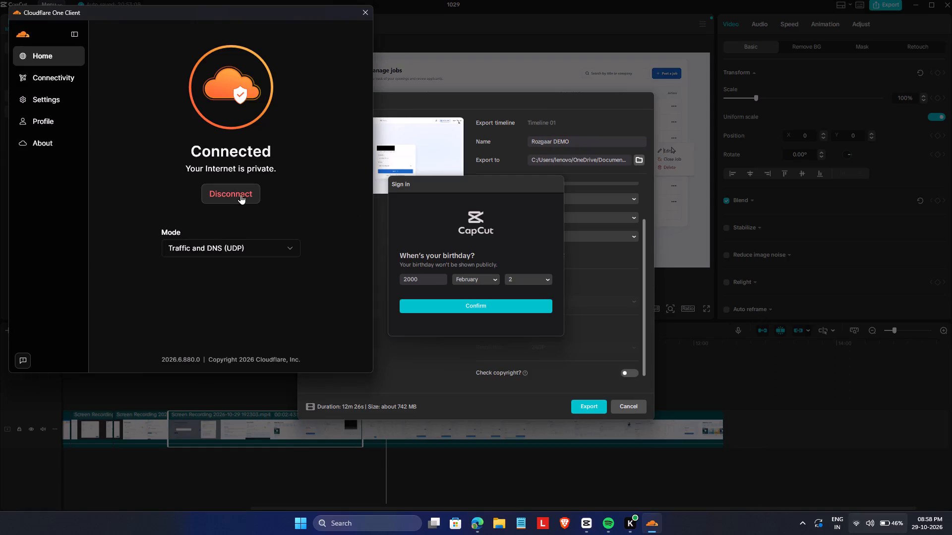
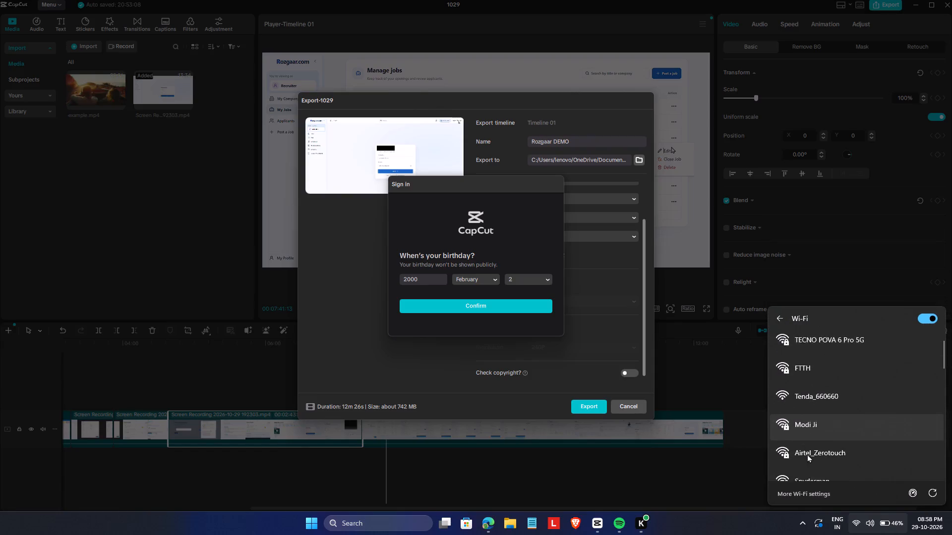
Switch the Wi-Fi connection to the TECNO POVA 6 Pro 5G network.
scroll(807, 454, down, 1)
scroll(807, 454, up, 2)
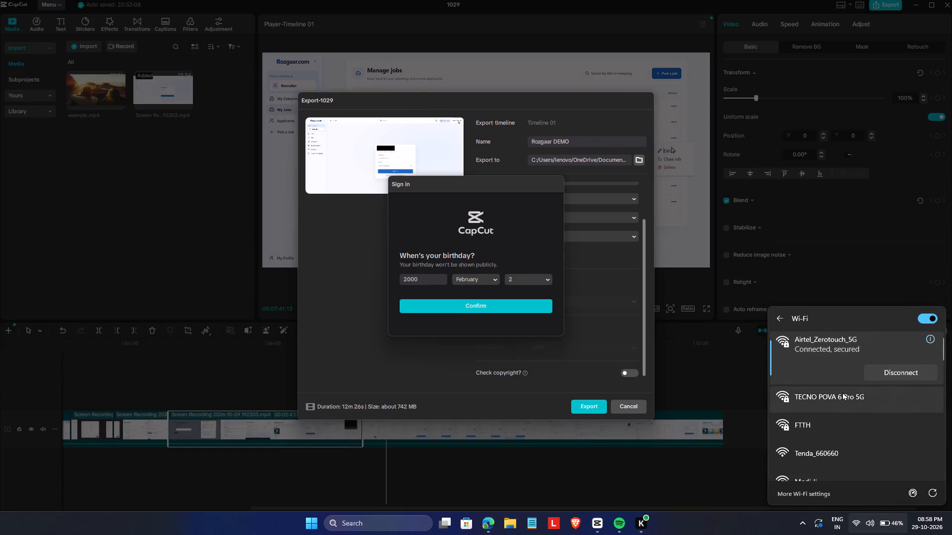
click(842, 391)
click(880, 411)
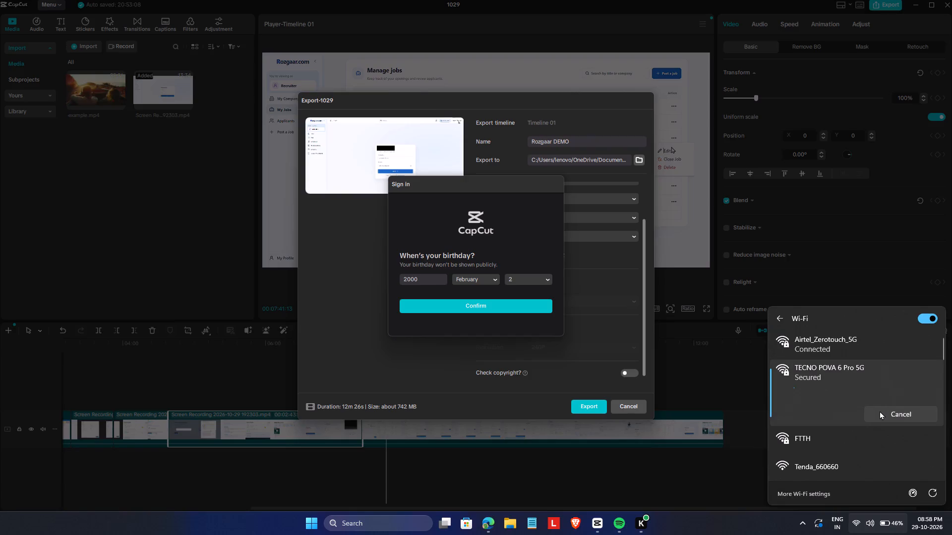
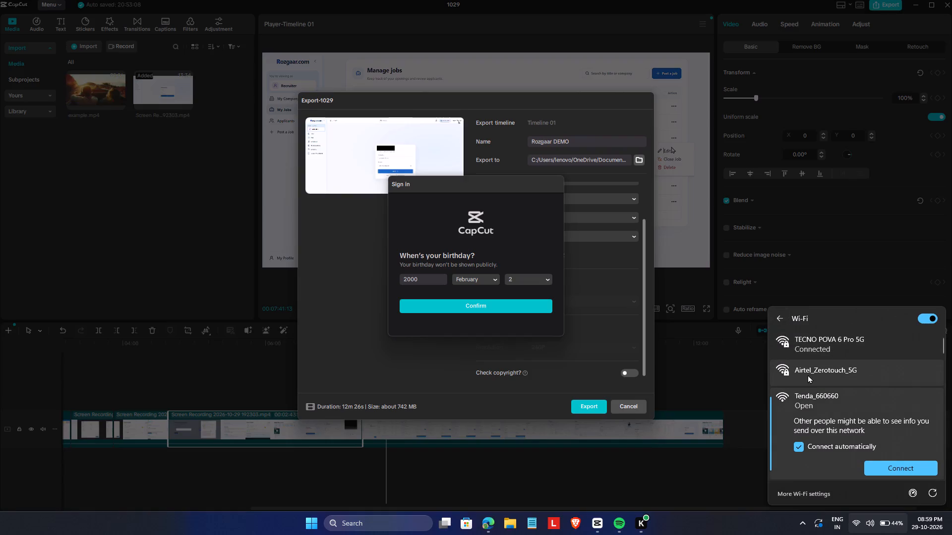
Switch the Wi-Fi connection to the Airtel_Zerotouch_5G network, keeping automatic connection enabled.
click(808, 374)
click(881, 407)
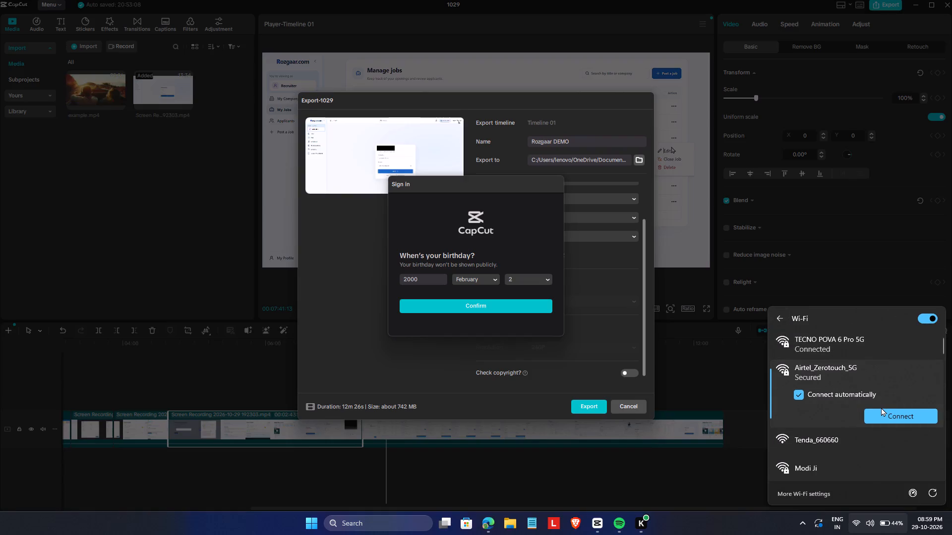
click(873, 411)
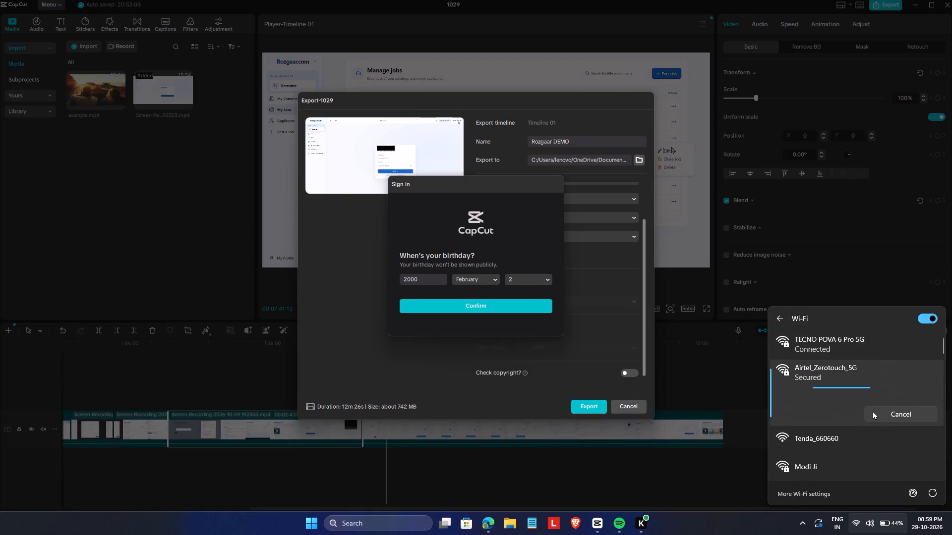
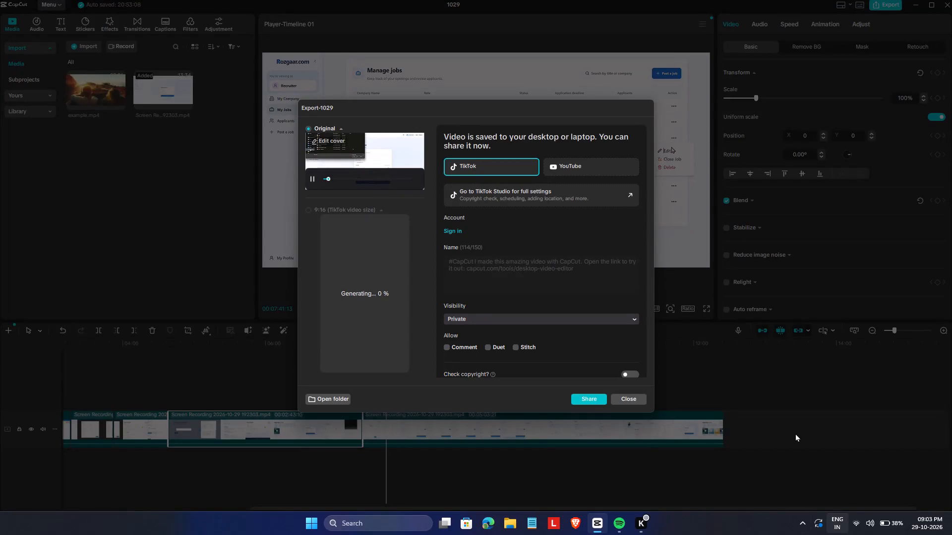
Close the finished export dialog and the 1029 project's editing window.
click(638, 402)
click(951, 0)
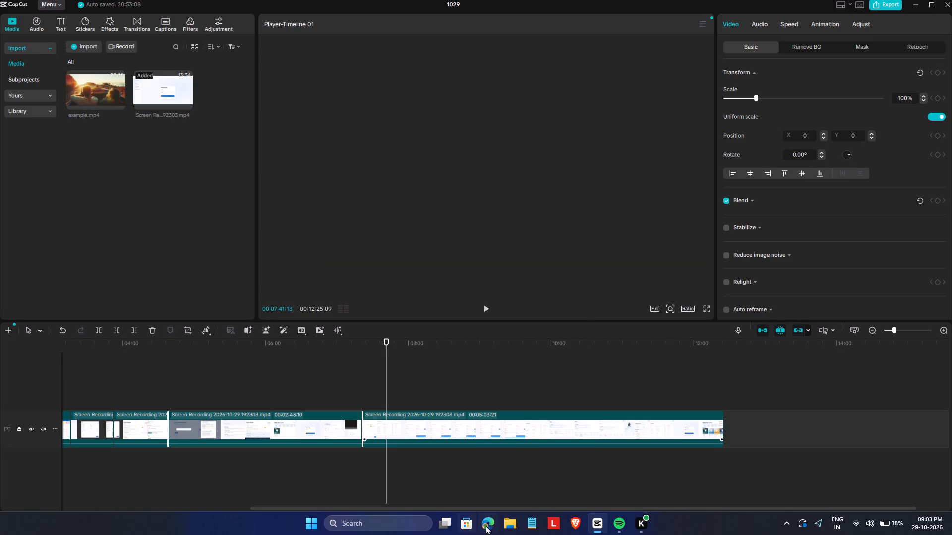
Open the Documents folder in File Explorer and locate the exported Rozgaar DEMO video.
click(505, 522)
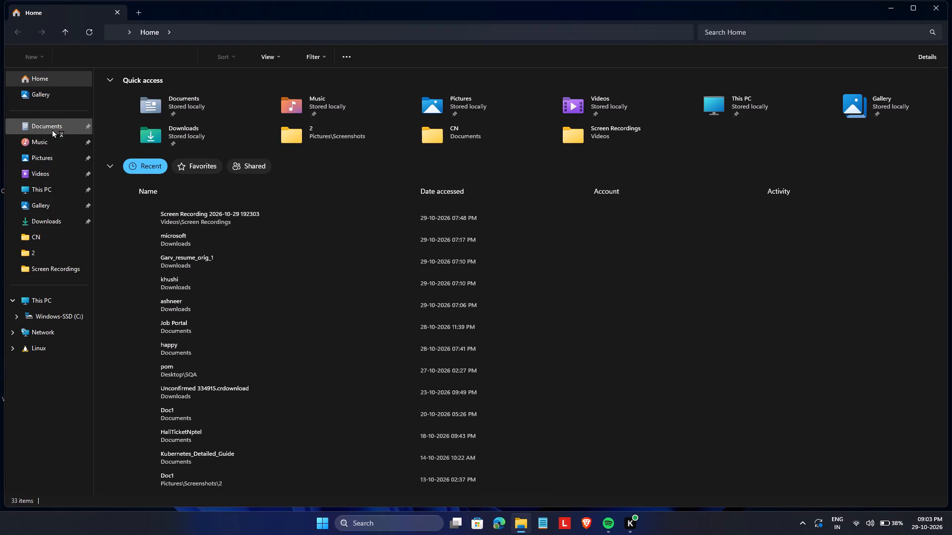
click(52, 129)
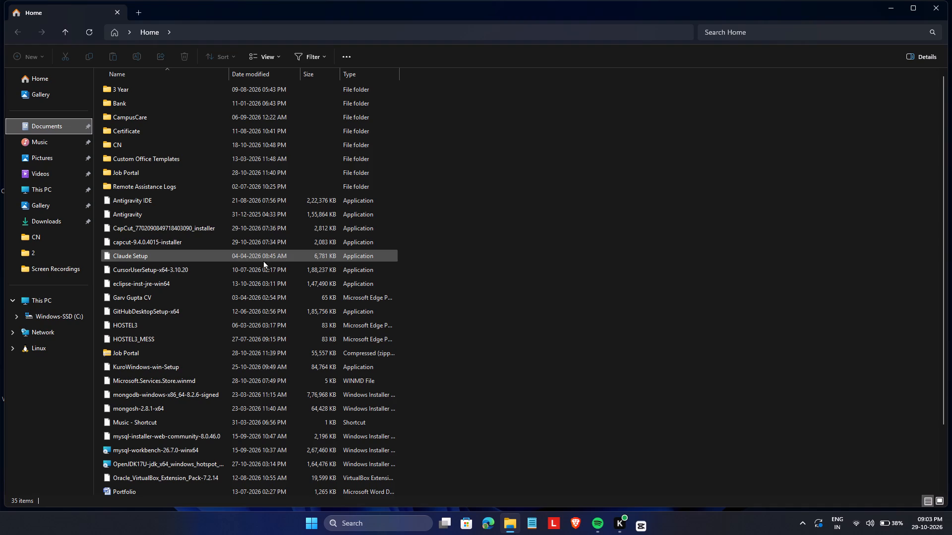
scroll(234, 319, down, 5)
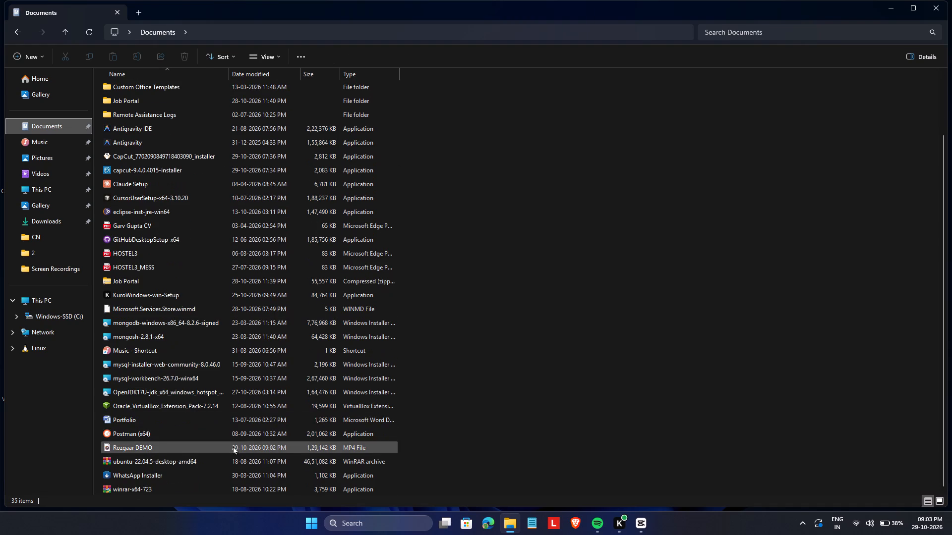
scroll(233, 446, down, 3)
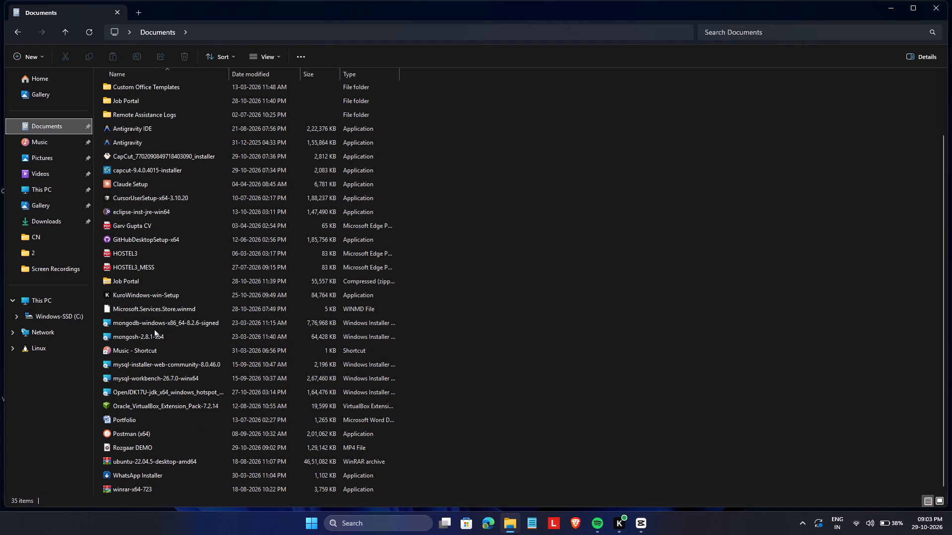
Delete the Microsoft.Services.Store.winmd, mongodb-windows-x86_64-8.2.6-signed and mongosh-2.8.1-x64 files from Documents.
drag(445, 312, 425, 319)
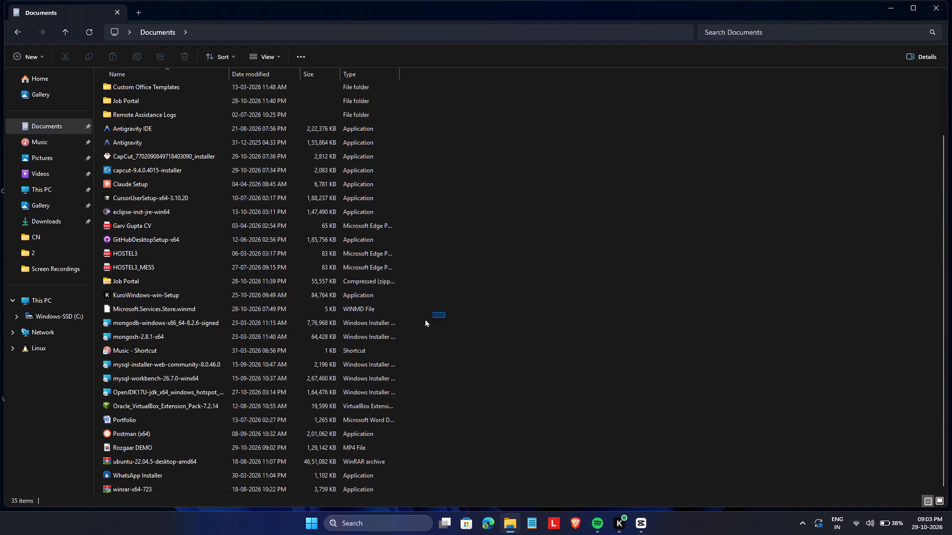
drag(425, 319, 369, 335)
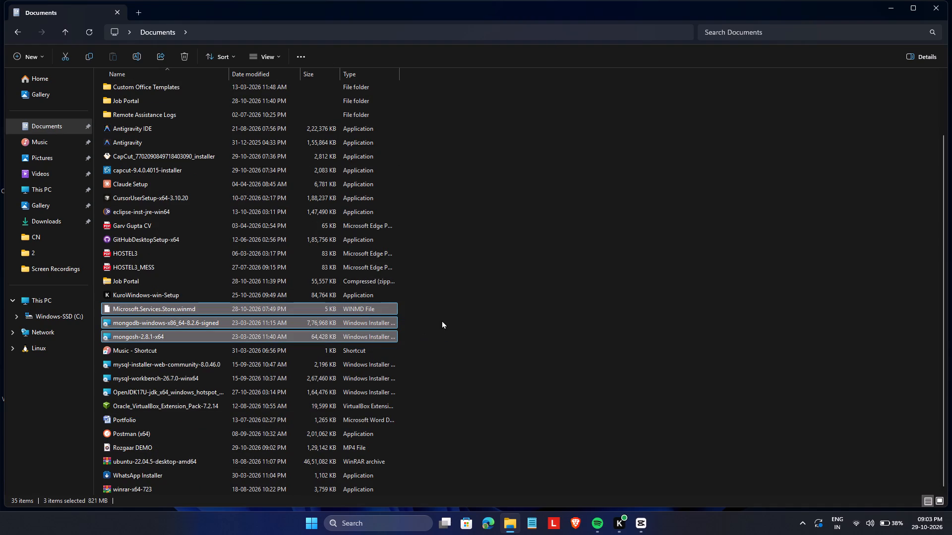
key(ctrl+d)
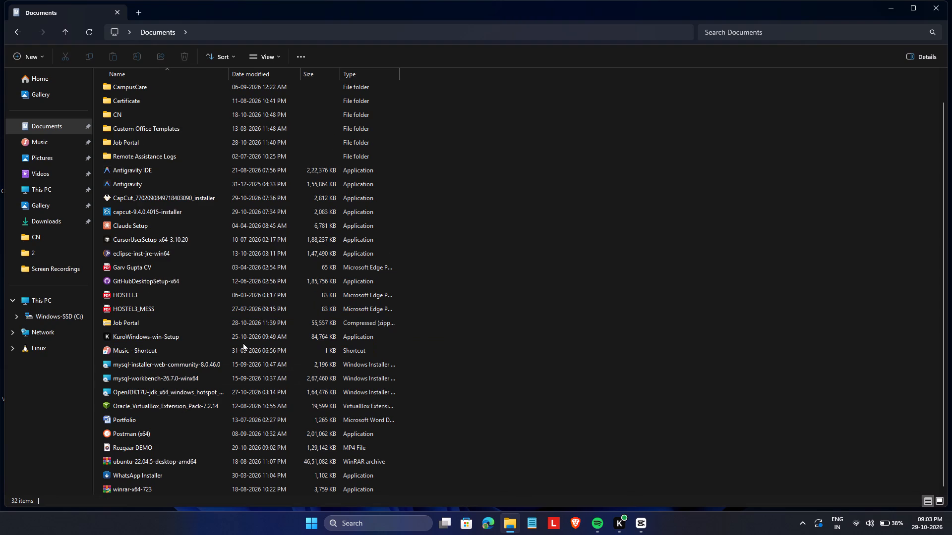
Delete the mysql-installer-web-community, mysql-workbench, OpenJDK17U and Oracle_VirtualBox_Extension_Pack files from Documents.
drag(403, 360, 336, 404)
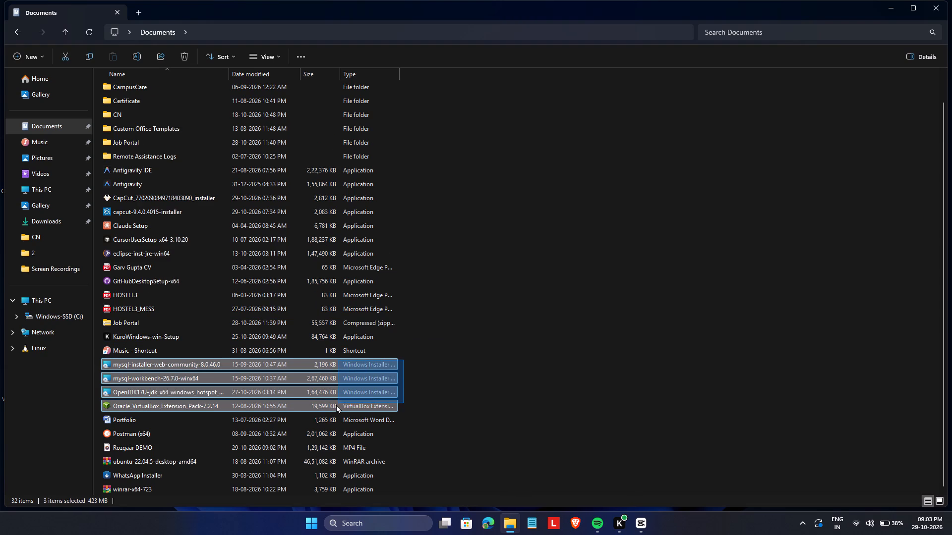
drag(336, 404, 322, 411)
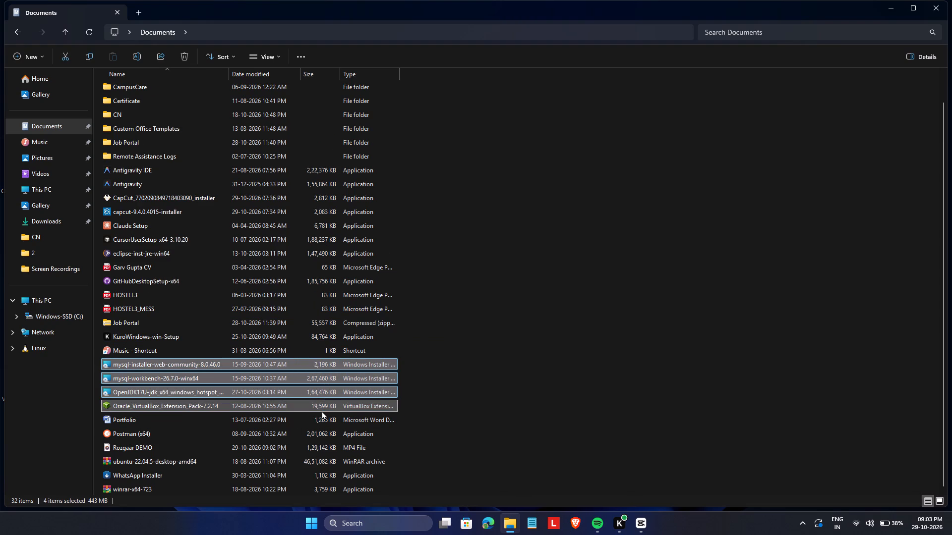
key(ctrl+d)
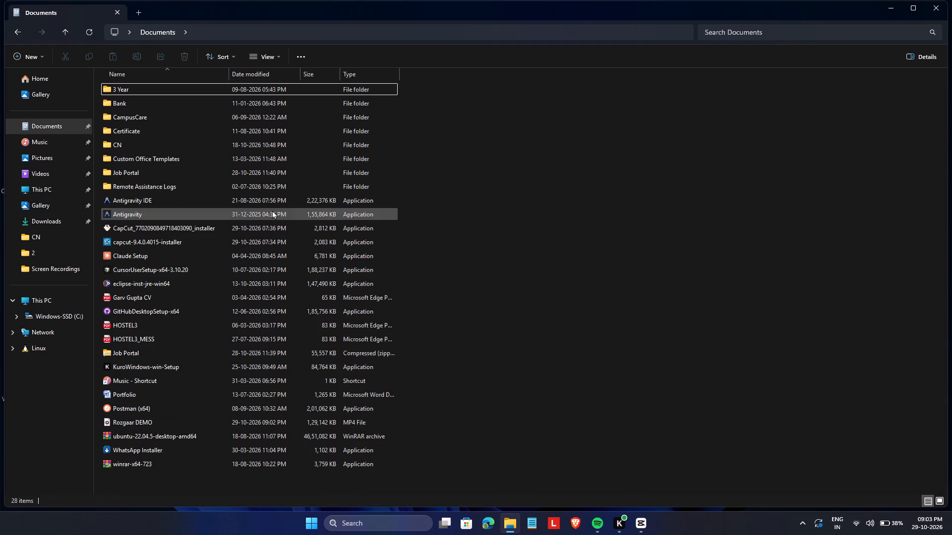
Select the Rozgaar DEMO video in Documents to check it, and close File Explorer.
click(254, 416)
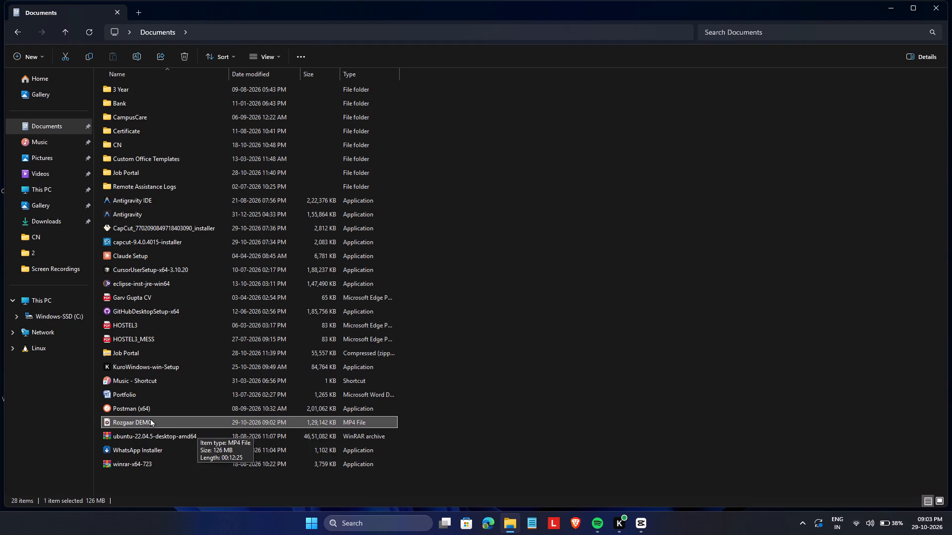
click(938, 2)
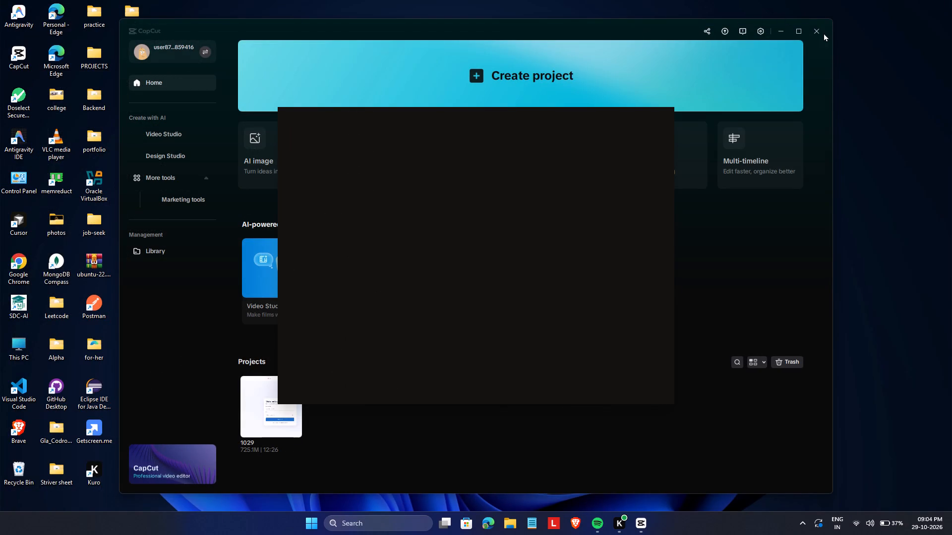
Dismiss the What's new pop-up over the CapCut home window.
click(818, 31)
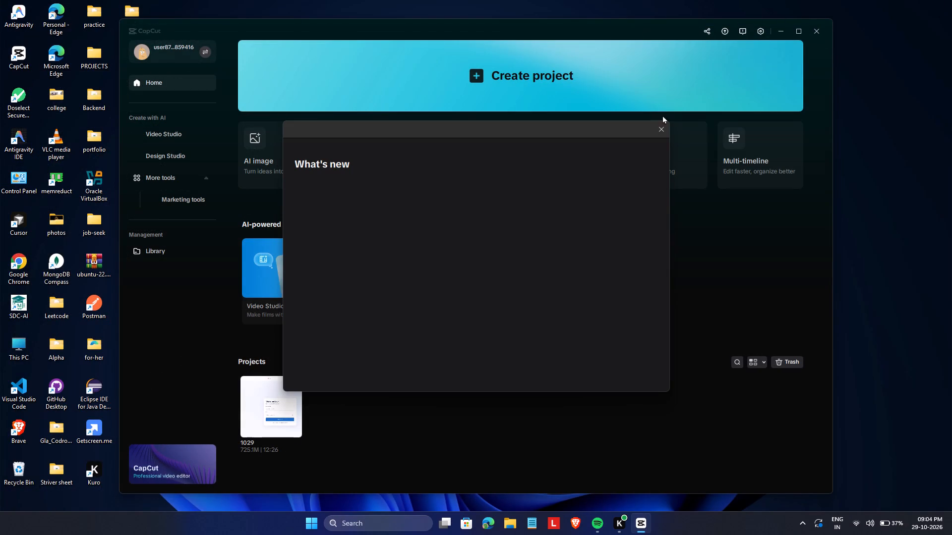
click(661, 125)
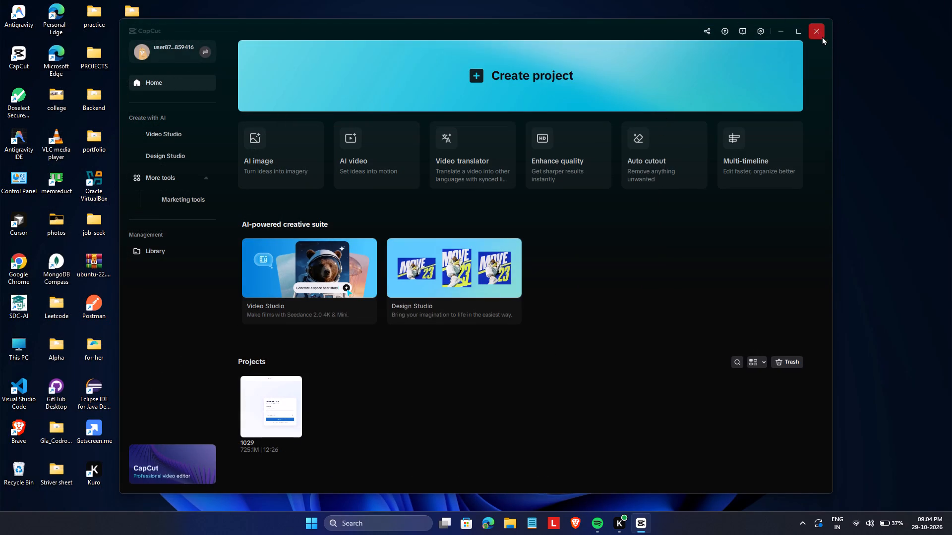